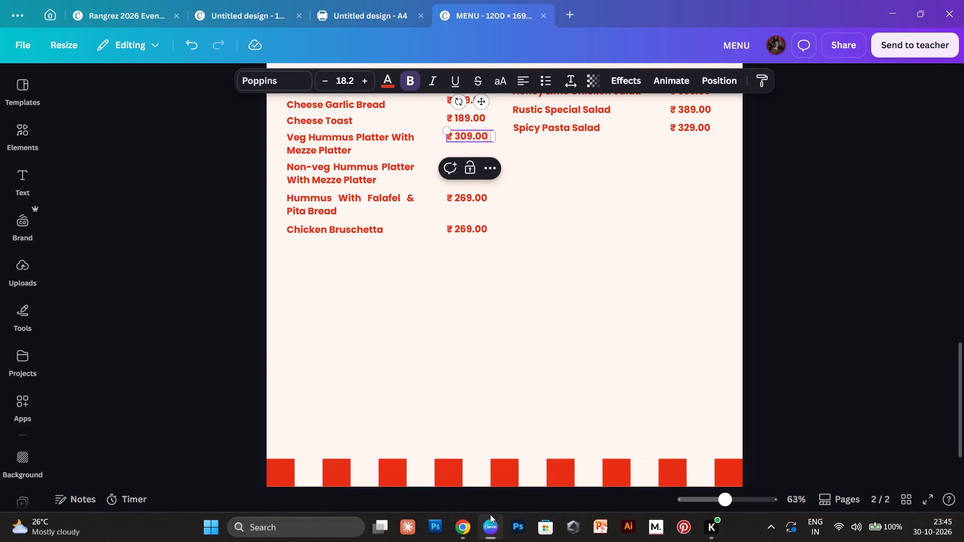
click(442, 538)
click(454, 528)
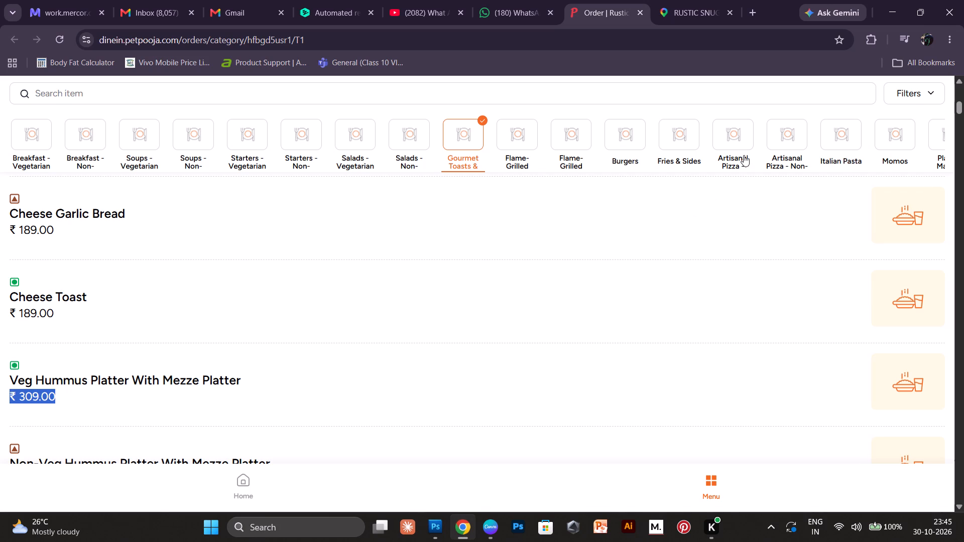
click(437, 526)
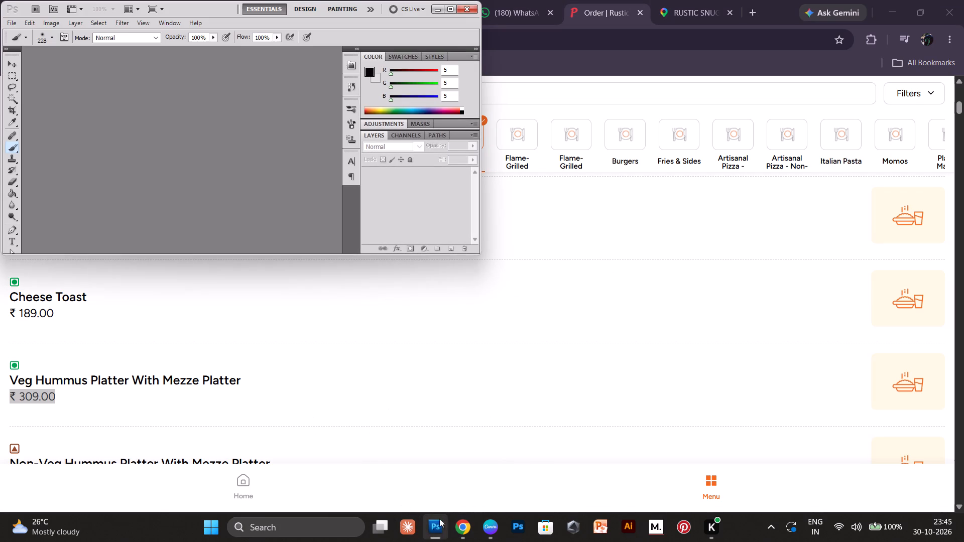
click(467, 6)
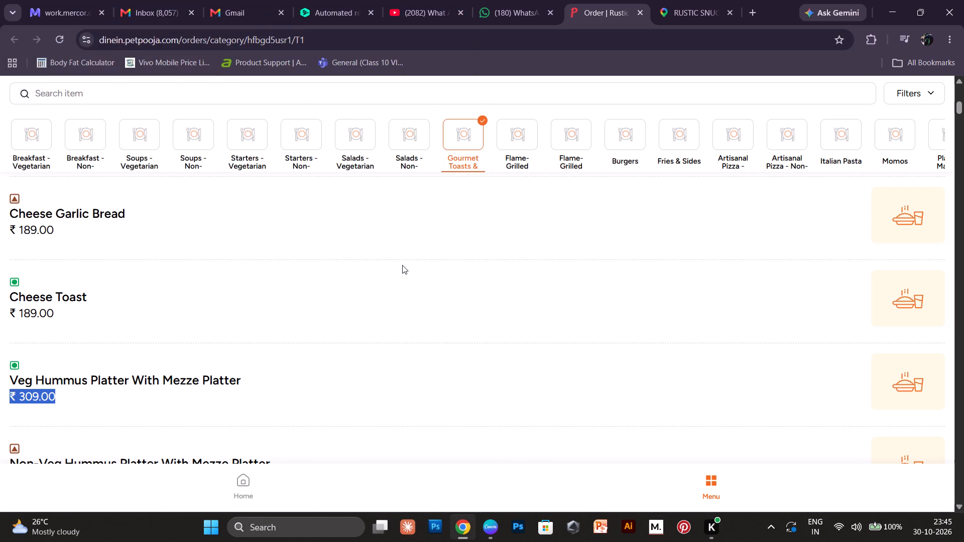
Copy the Non-Veg Hummus Platter With Mezze Platter price, ₹ 349.00, from the Petpooja page in Chrome into that item's price in Canva.
scroll(402, 265, down, 3)
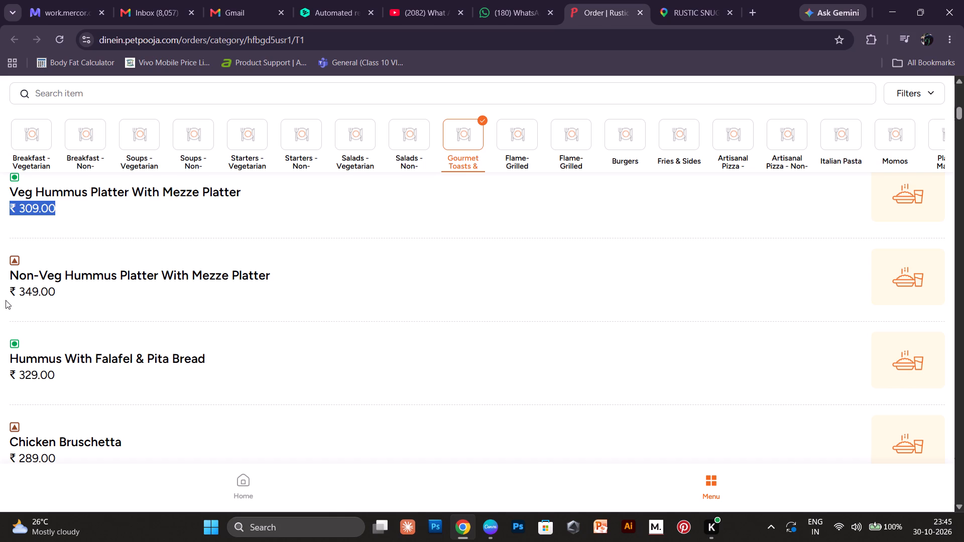
drag(5, 293, 127, 296)
key(ctrl+c)
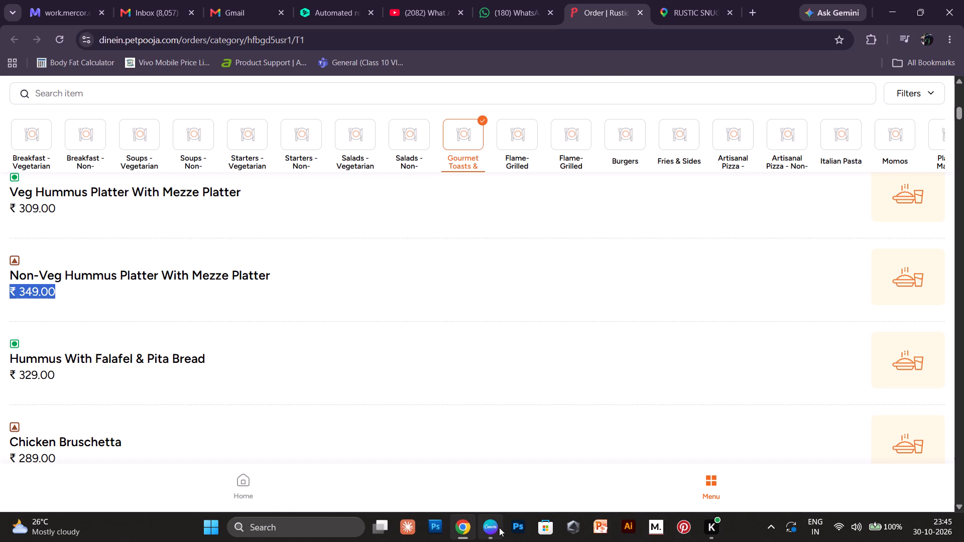
click(498, 527)
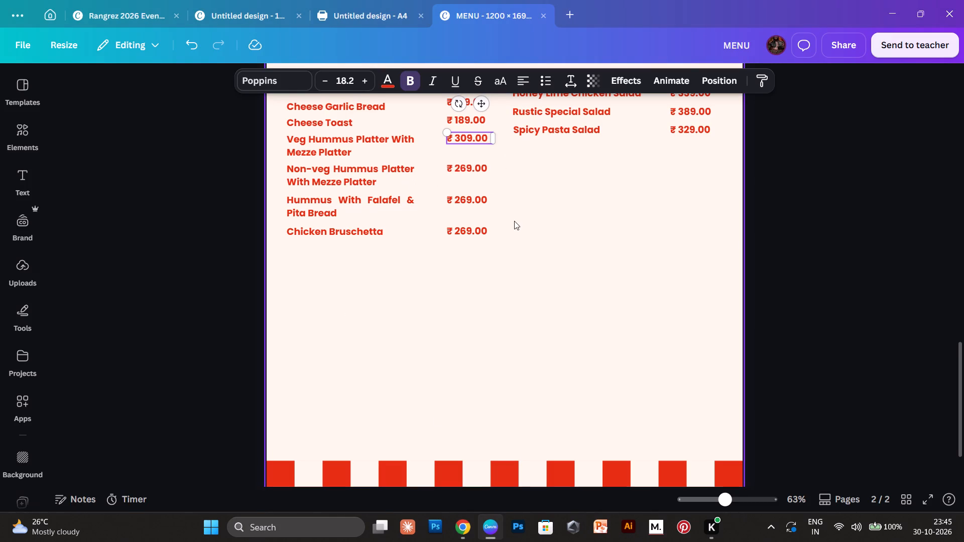
drag(465, 151, 457, 148)
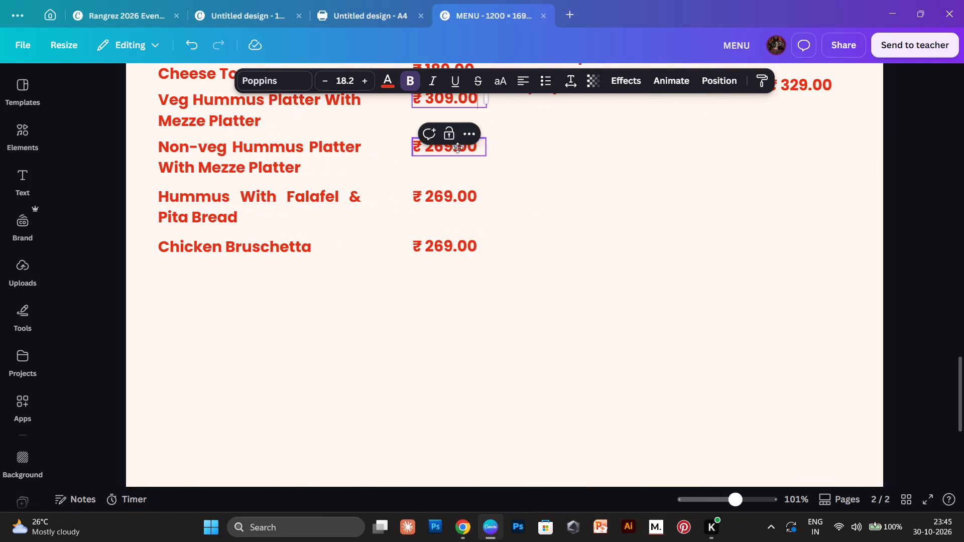
drag(457, 148, 442, 152)
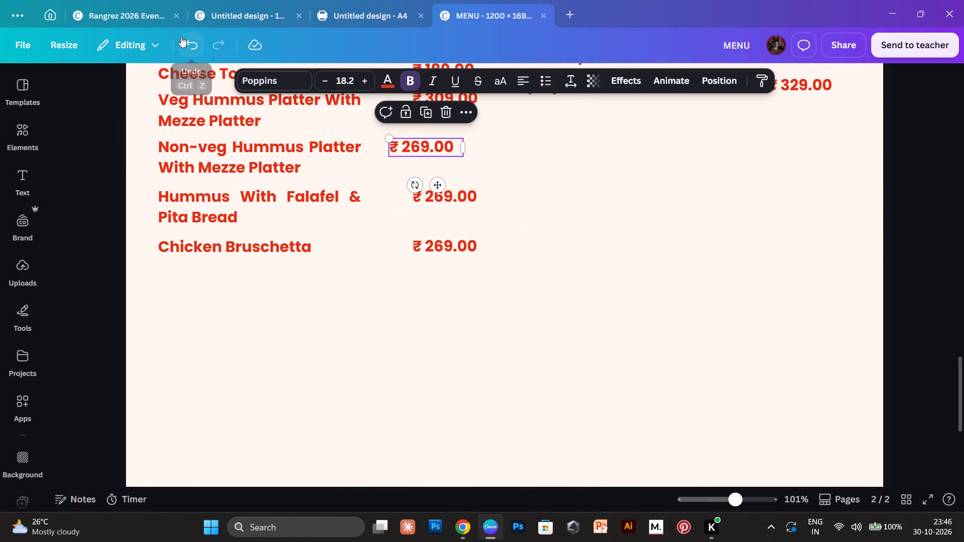
click(181, 36)
double_click(444, 142)
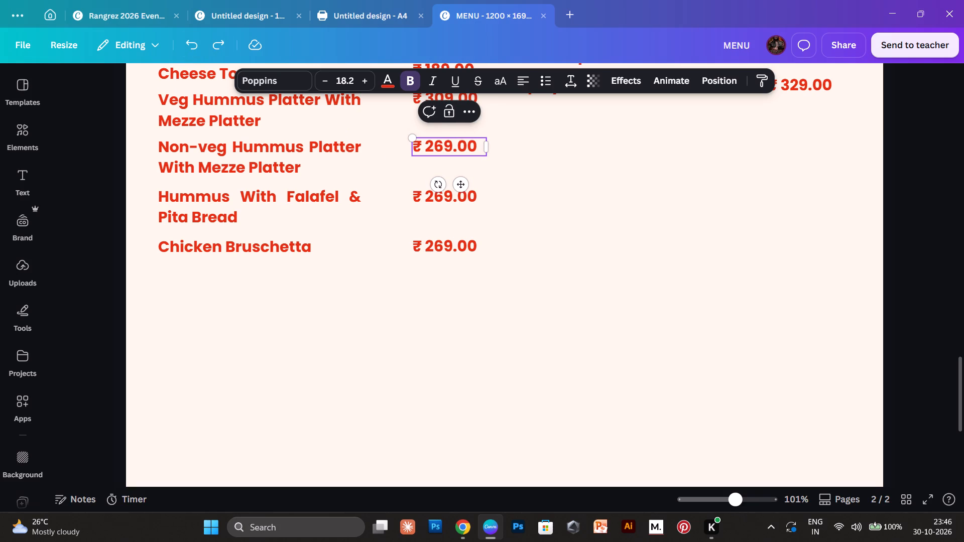
key(ctrl+a)
key(ctrl+v)
click(653, 273)
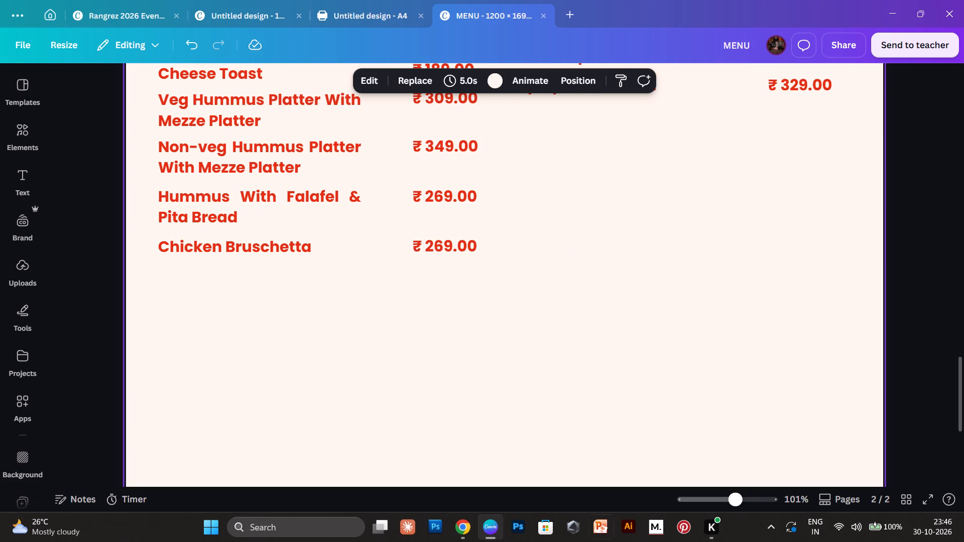
Copy the Hummus With Falafel & Pita Bread price, ₹ 329.00, from the Chrome ordering page into that item's price in Canva.
click(470, 518)
scroll(474, 474, down, 2)
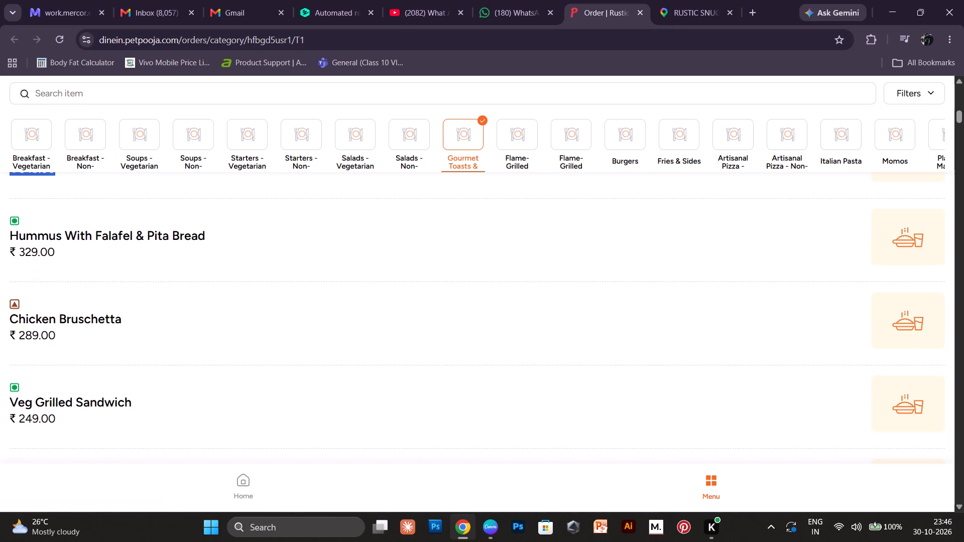
drag(7, 248, 147, 248)
key(ctrl+c)
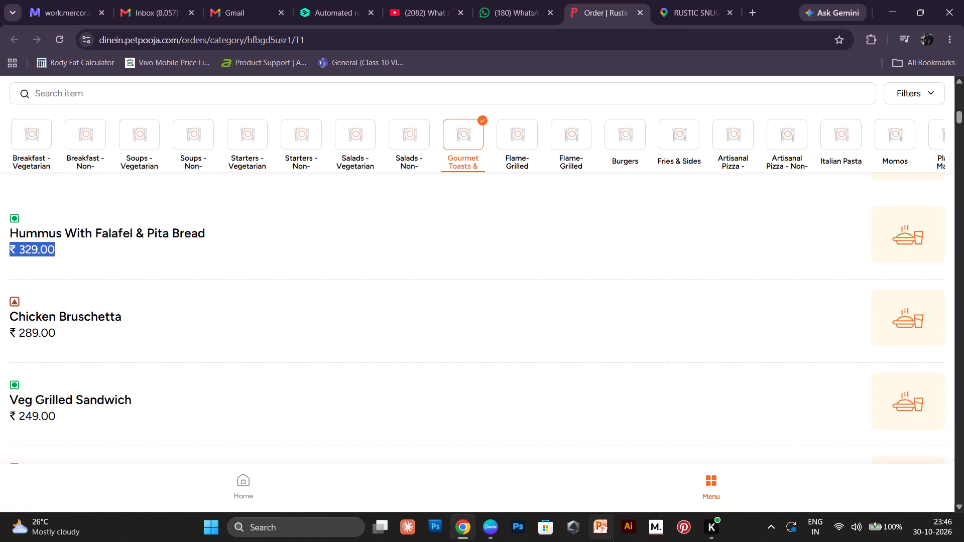
click(489, 523)
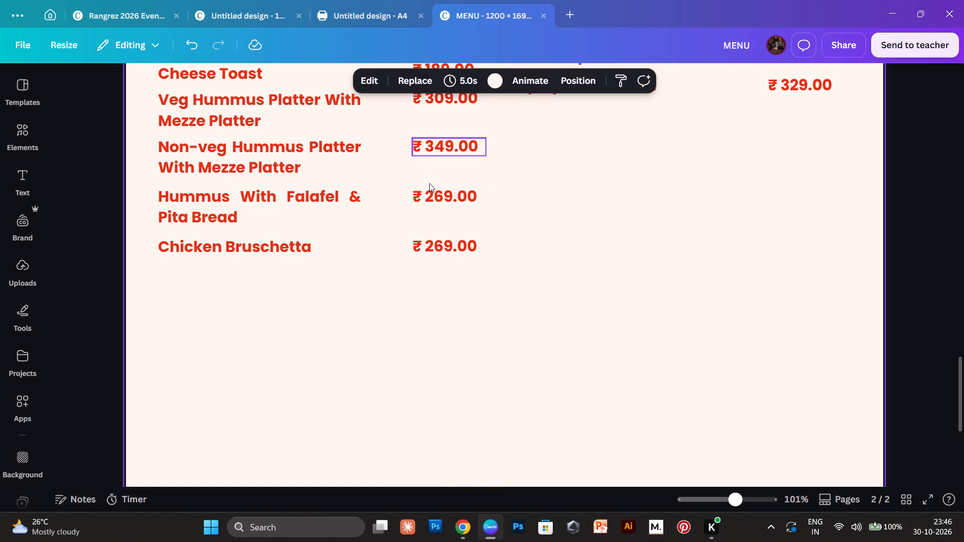
click(429, 187)
click(429, 187)
key(ctrl+v)
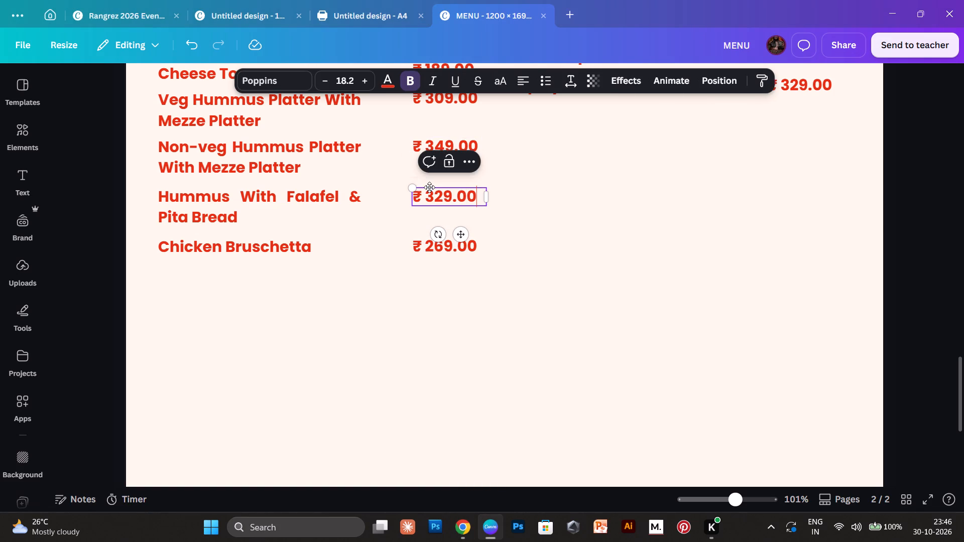
Copy the Chicken Bruschetta price, ₹ 289.00, from the Chrome ordering page into that item's price in the Canva menu.
click(466, 531)
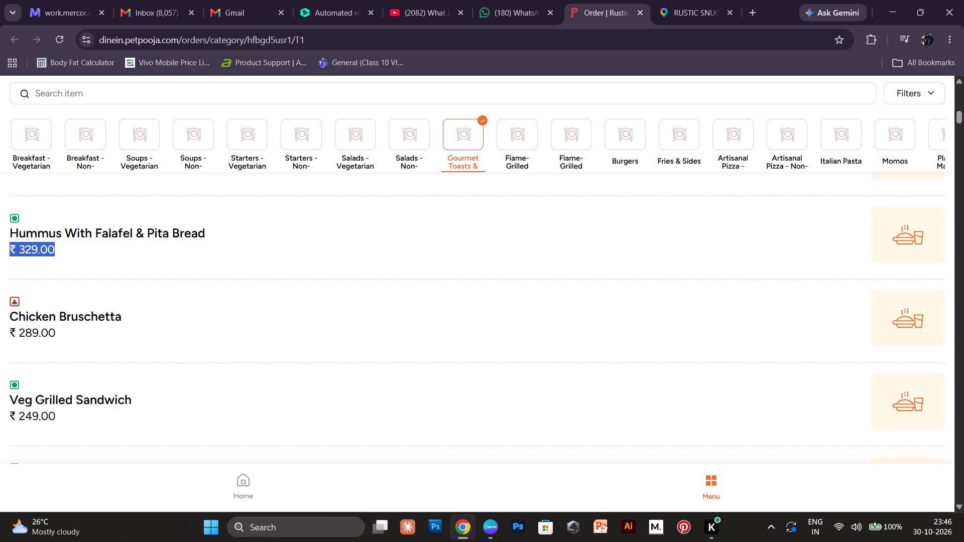
drag(5, 329, 169, 355)
key(ctrl+c)
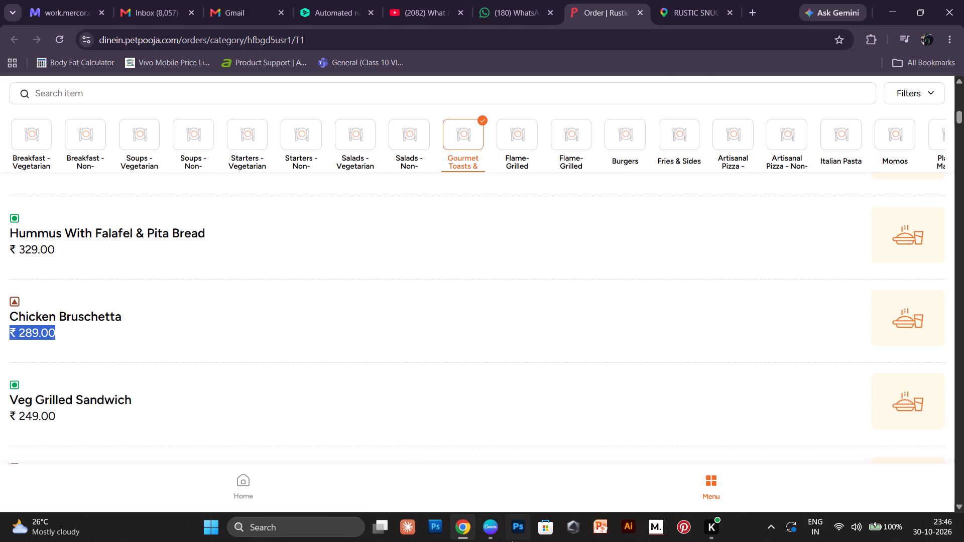
click(487, 518)
double_click(414, 245)
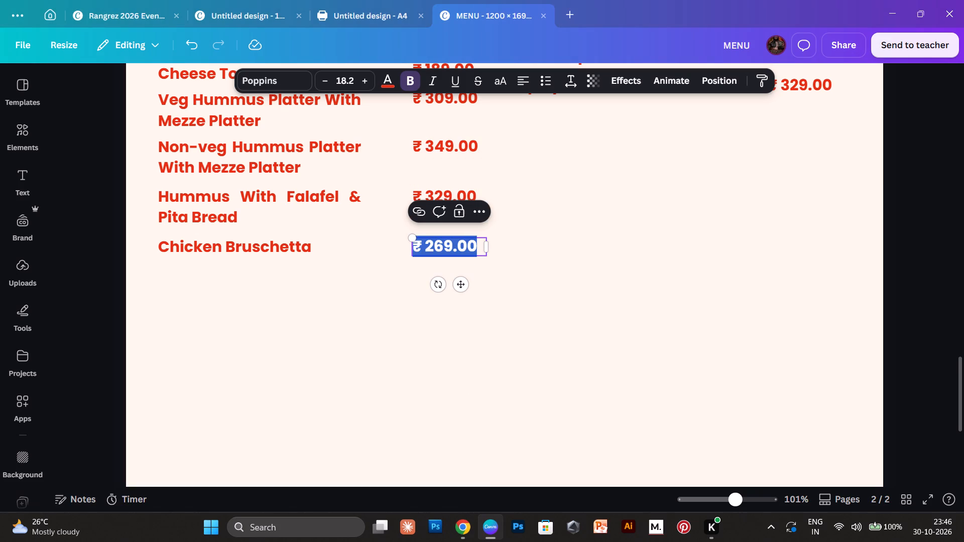
key(ctrl+v)
click(664, 236)
Copy the name Veg Grilled Sandwich from Chrome over the first right-column item name under Gourmet Toast and Sandwiches in Canva.
scroll(664, 235, up, 3)
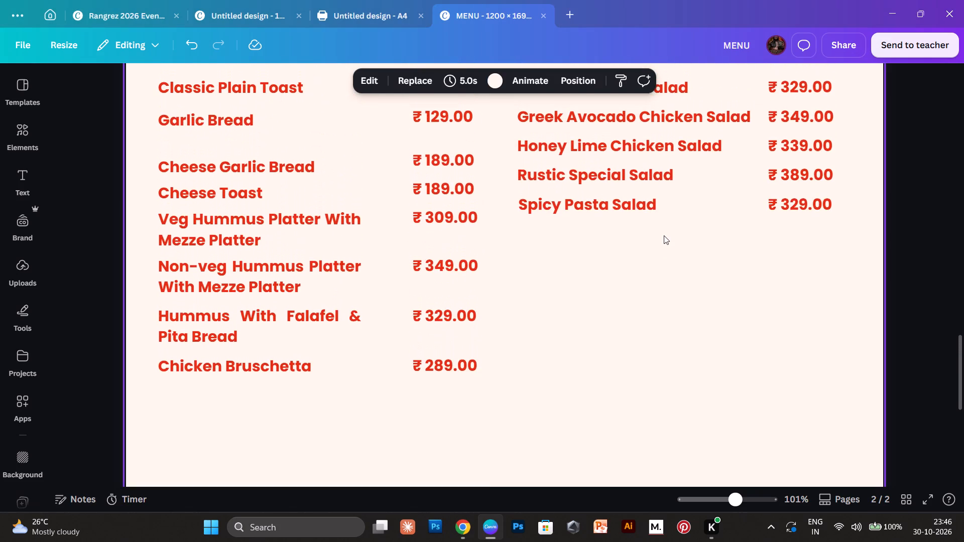
scroll(666, 232, up, 1)
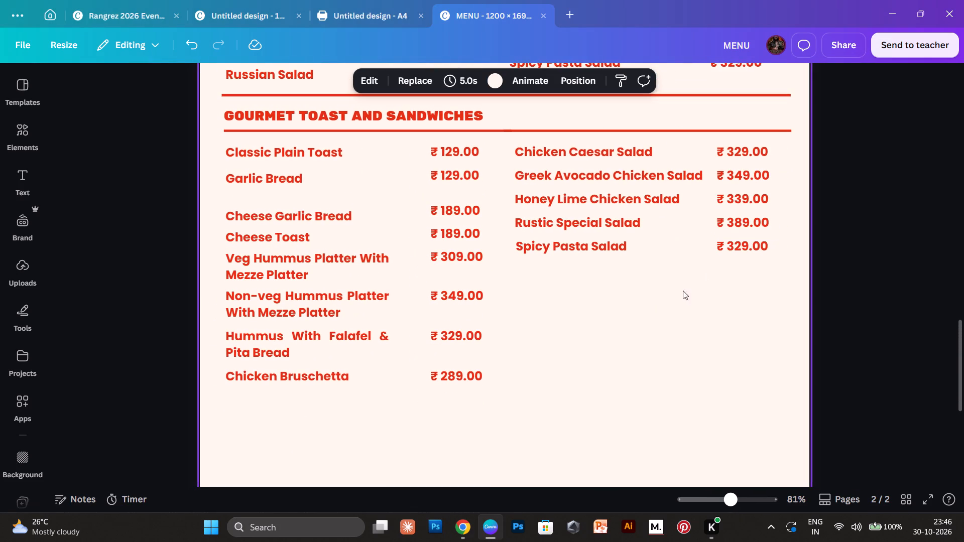
click(456, 528)
scroll(391, 244, down, 2)
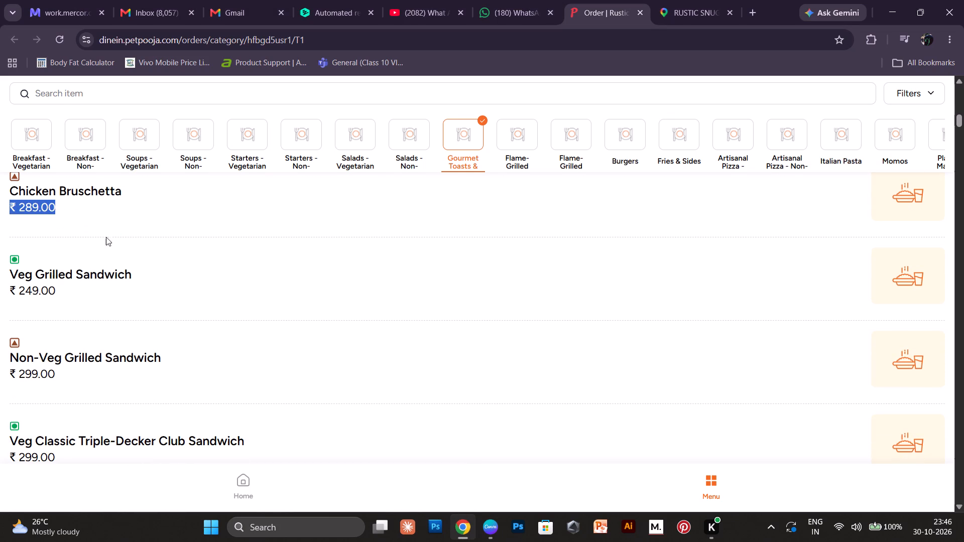
drag(12, 275, 181, 267)
key(ctrl+c)
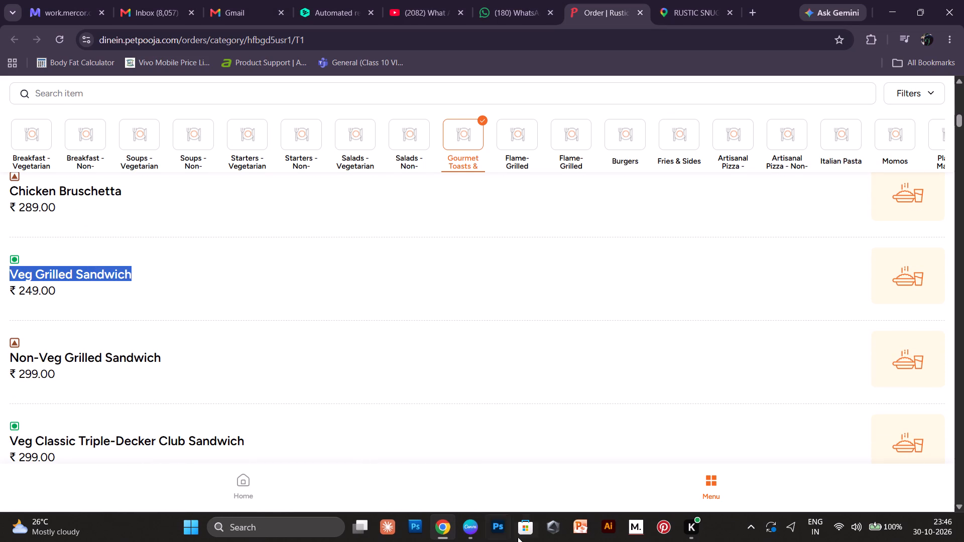
click(471, 523)
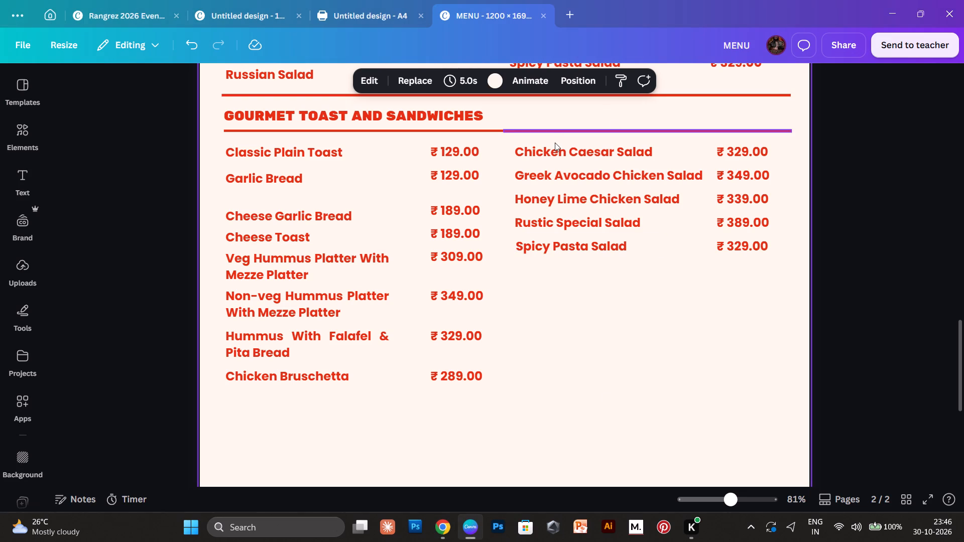
double_click(557, 149)
key(ctrl+v)
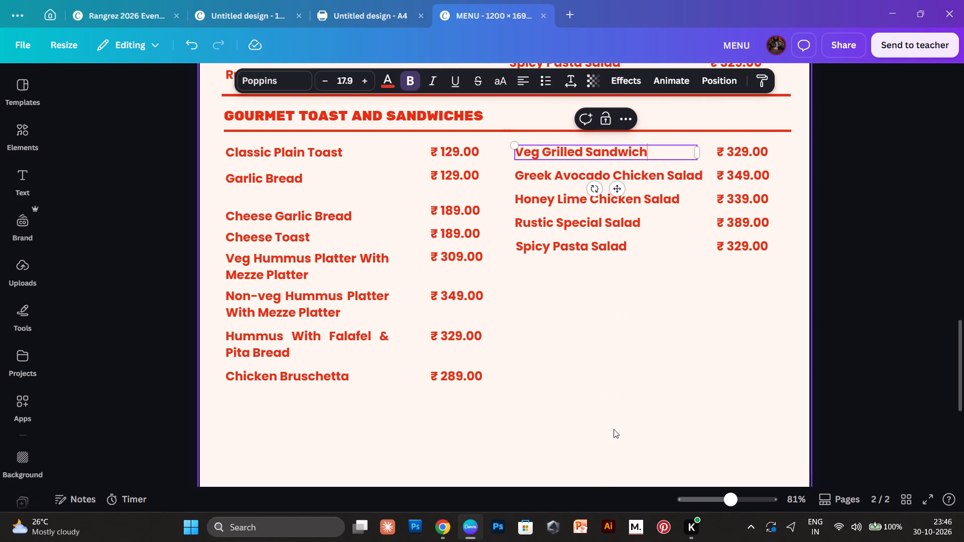
Copy the name Non-Veg Grilled Sandwich from Chrome over the second right-column item name under Gourmet Toast and Sandwiches in Canva.
click(471, 526)
scroll(279, 307, down, 1)
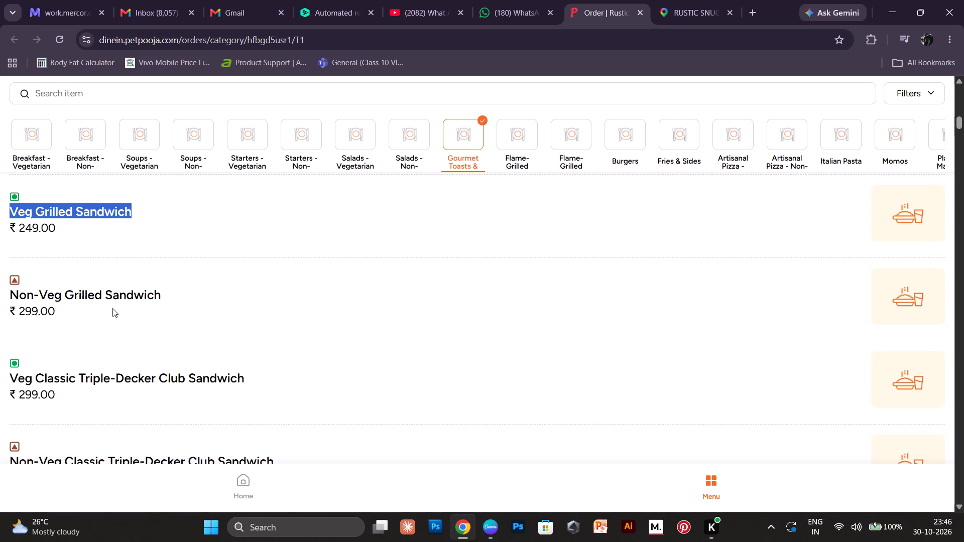
drag(5, 298, 227, 298)
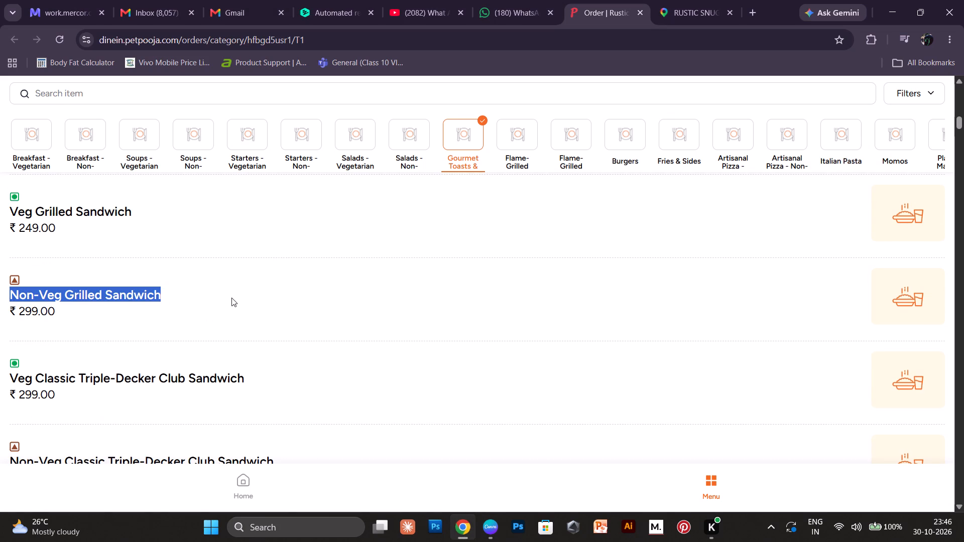
key(ctrl+c)
click(492, 532)
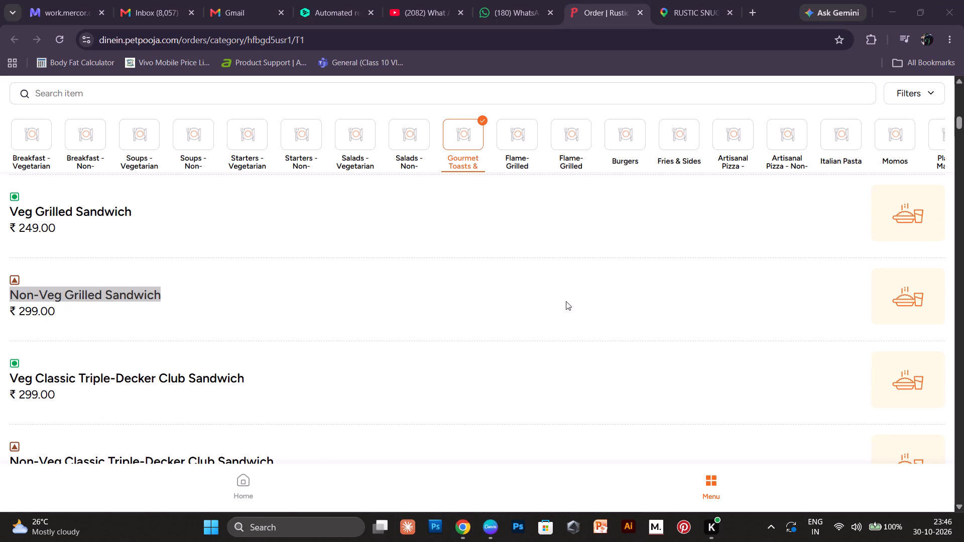
click(485, 525)
double_click(551, 172)
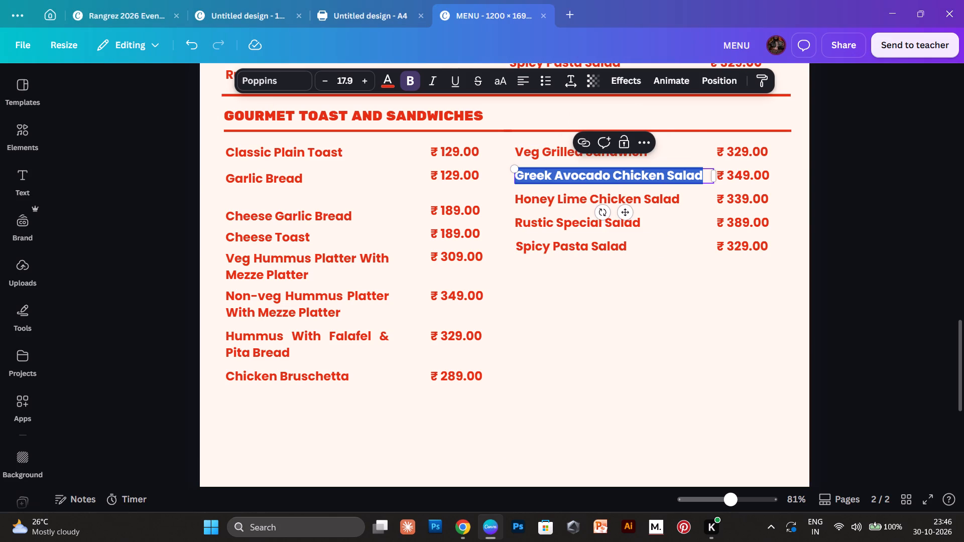
key(ctrl+v)
Copy the name Veg Classic Triple-Decker Club Sandwich from Chrome over the section's third right-column item name in Canva.
click(462, 529)
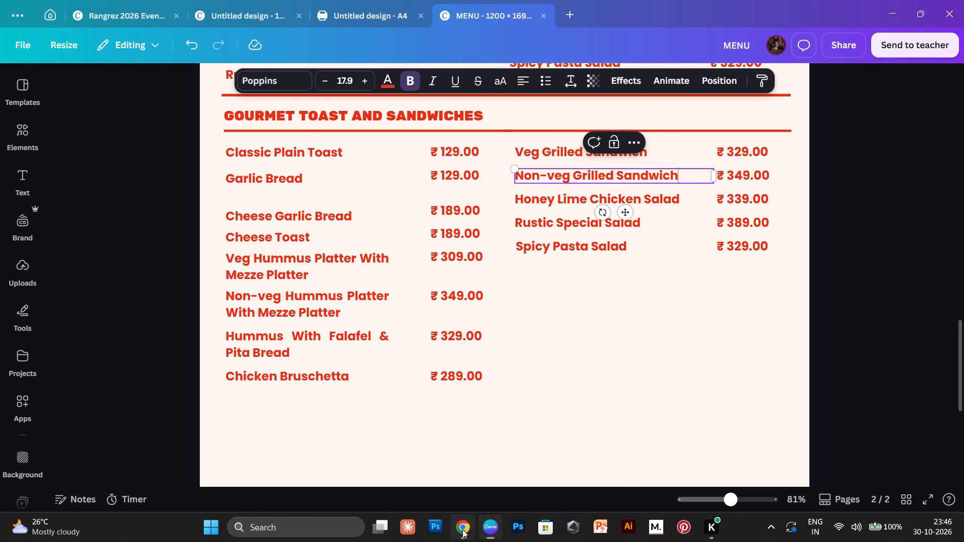
scroll(449, 461, down, 2)
drag(8, 248, 294, 261)
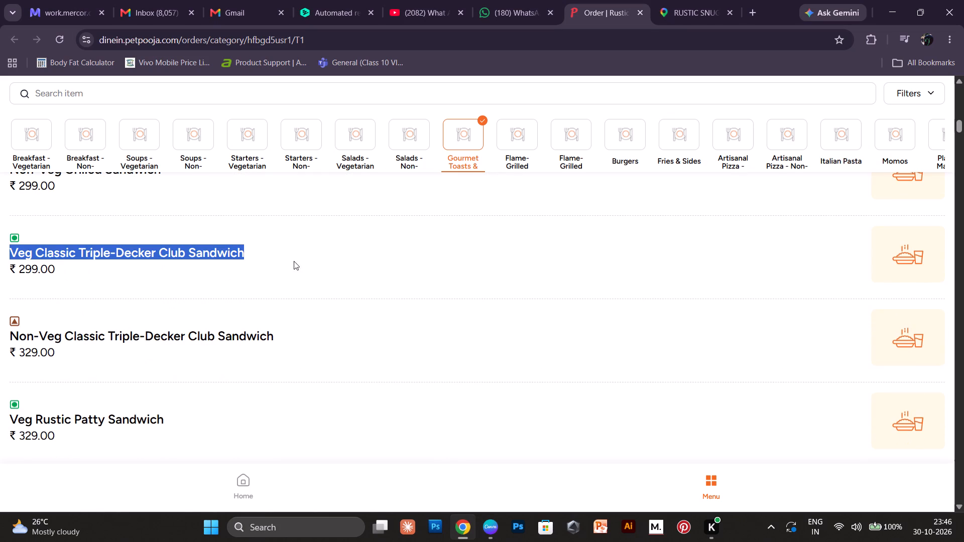
drag(294, 261, 320, 261)
key(ctrl+c)
click(489, 534)
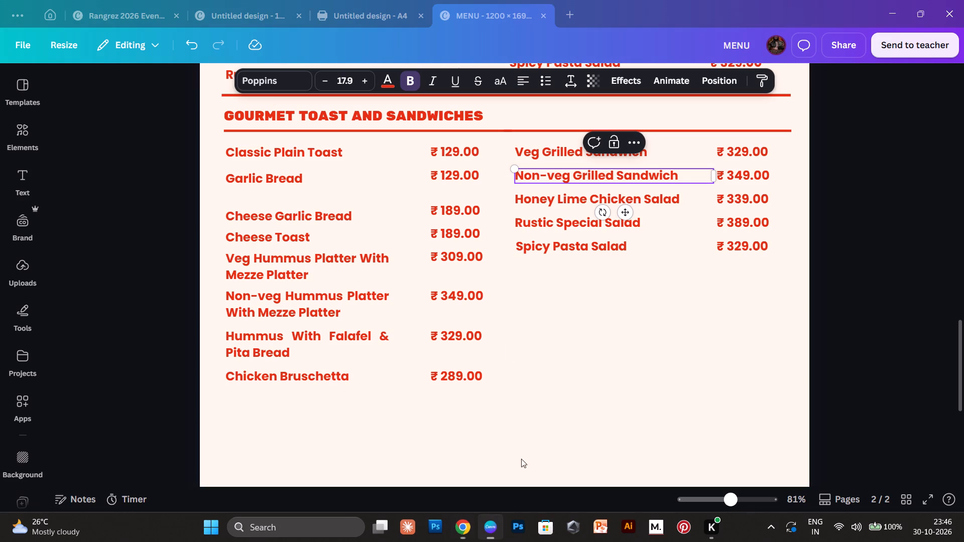
click(526, 199)
click(529, 197)
key(ctrl+v)
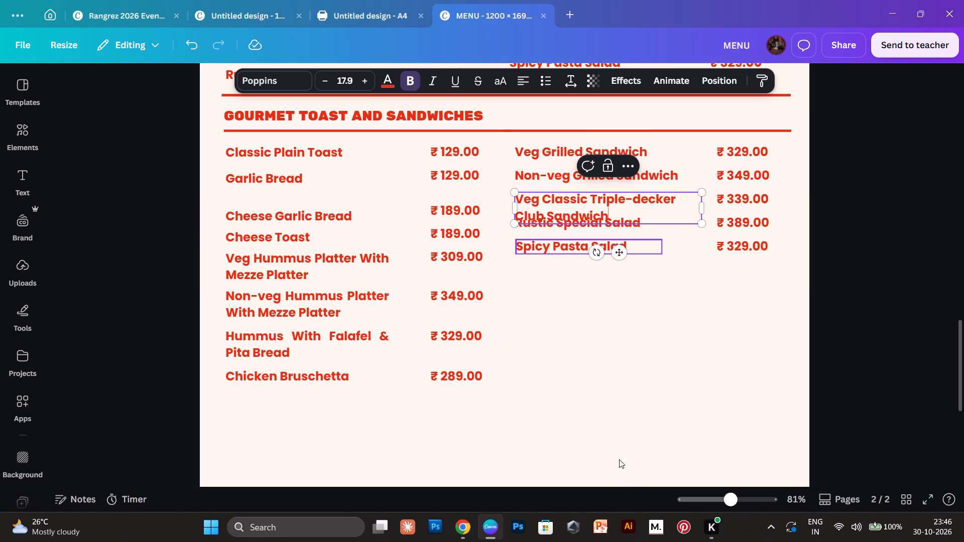
Move the Spicy Pasta Salad and Rustic Special Salad names down, left-aligning Rustic Special Salad just below the two-line Club Sandwich name.
click(544, 227)
drag(552, 249, 544, 292)
click(549, 226)
drag(549, 226, 550, 230)
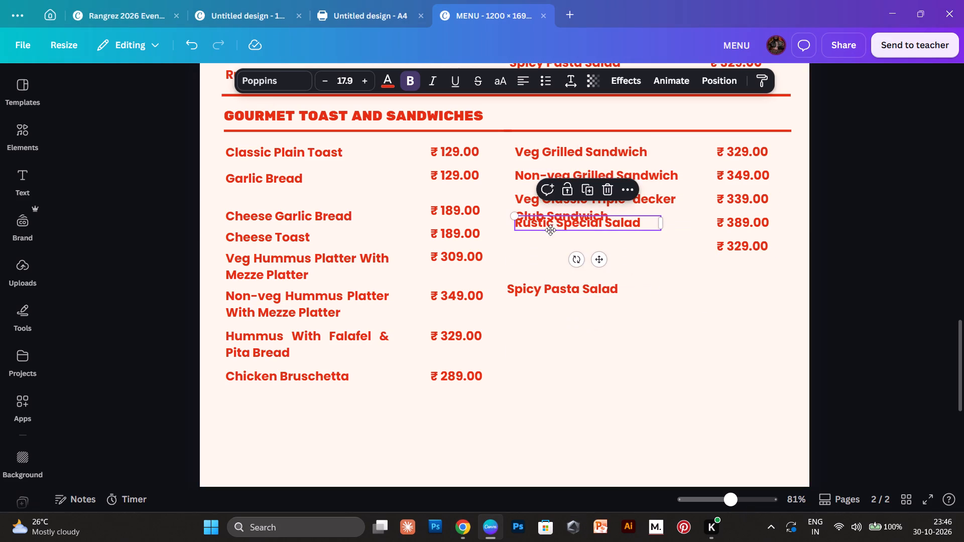
drag(550, 230, 546, 241)
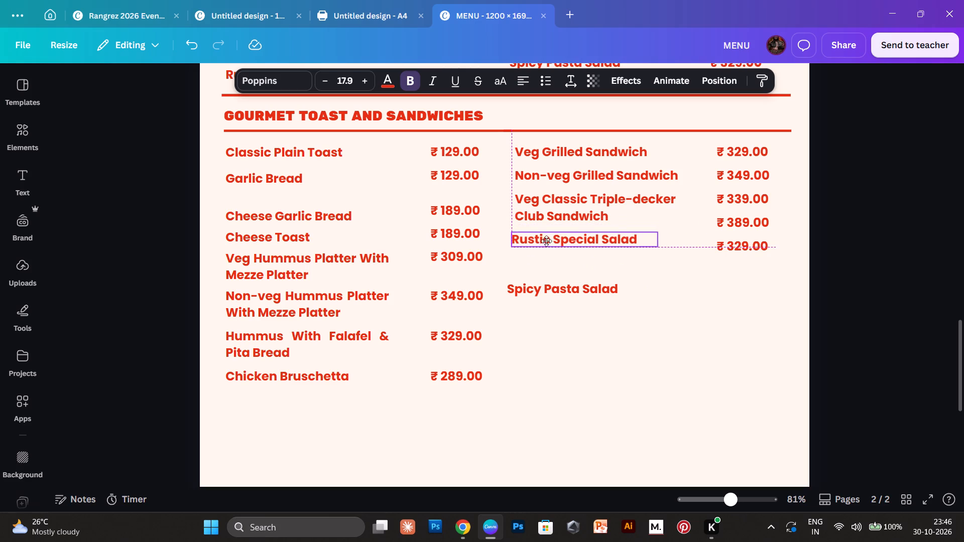
drag(546, 241, 547, 236)
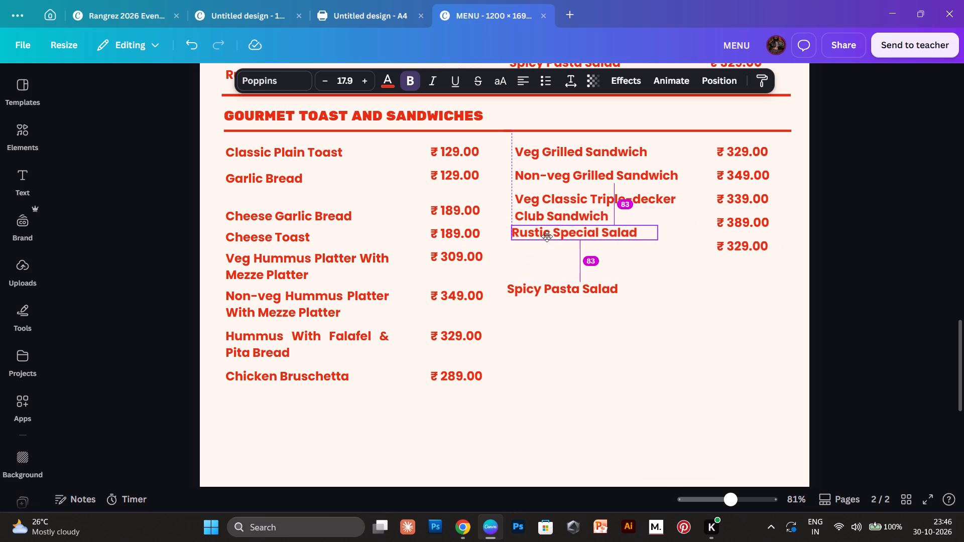
drag(547, 236, 549, 238)
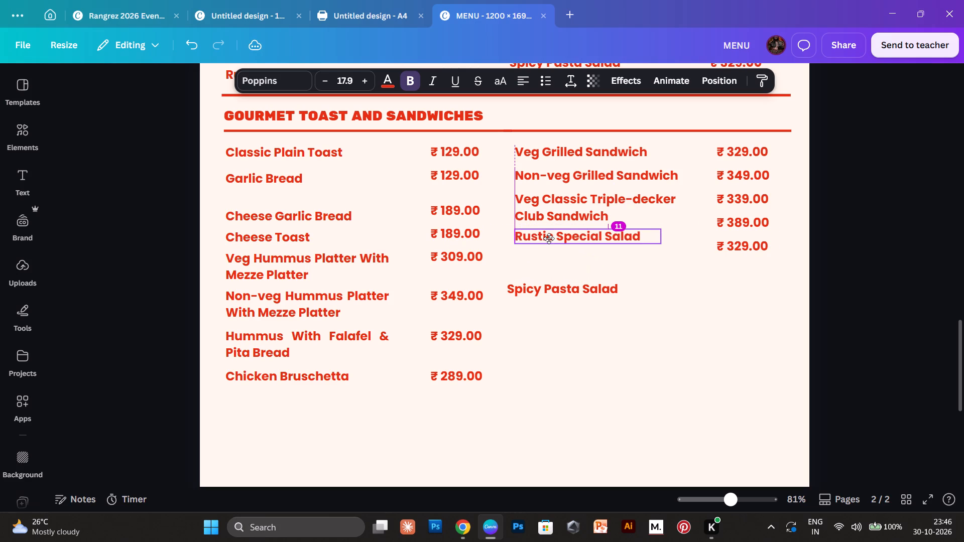
Nudge the Rustic Special Salad name slightly further below the Veg Classic Triple-decker Club Sandwich name, keeping it left-aligned.
drag(549, 238, 548, 242)
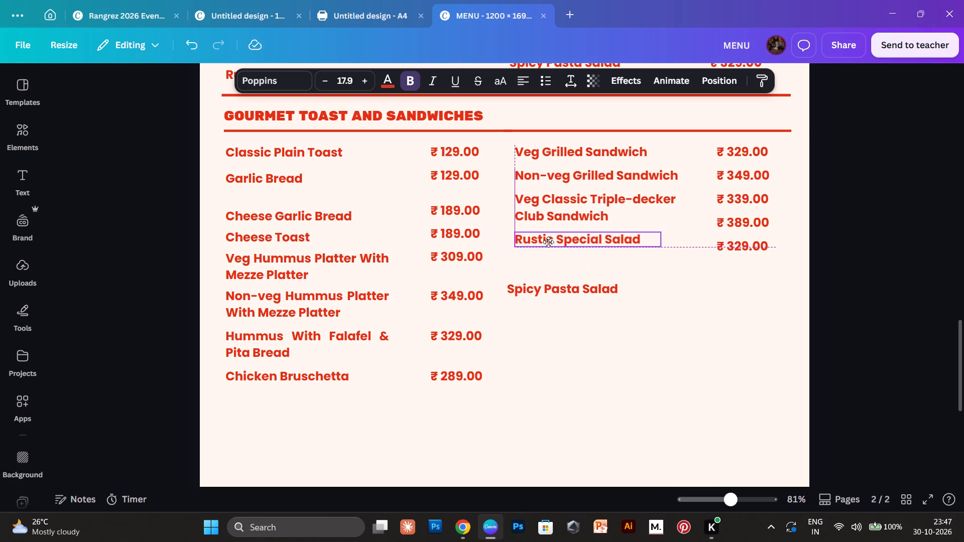
drag(548, 242, 547, 244)
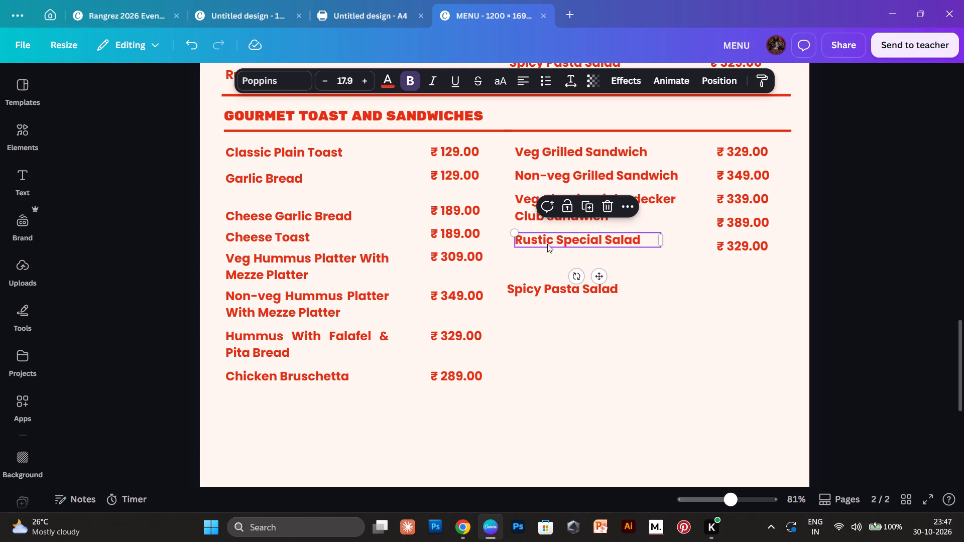
click(691, 263)
Delete the Spicy Pasta Salad name below Rustic Special Salad in the Gourmet Toast and Sandwiches section.
click(582, 287)
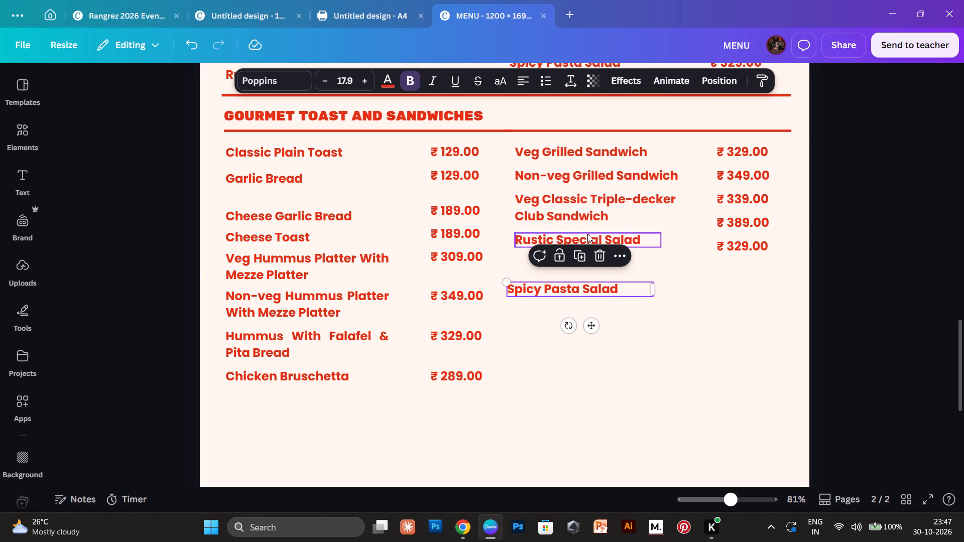
click(603, 256)
Duplicate the Rustic Special Salad name four times, stacking the copies below it left-aligned and evenly spaced.
click(590, 234)
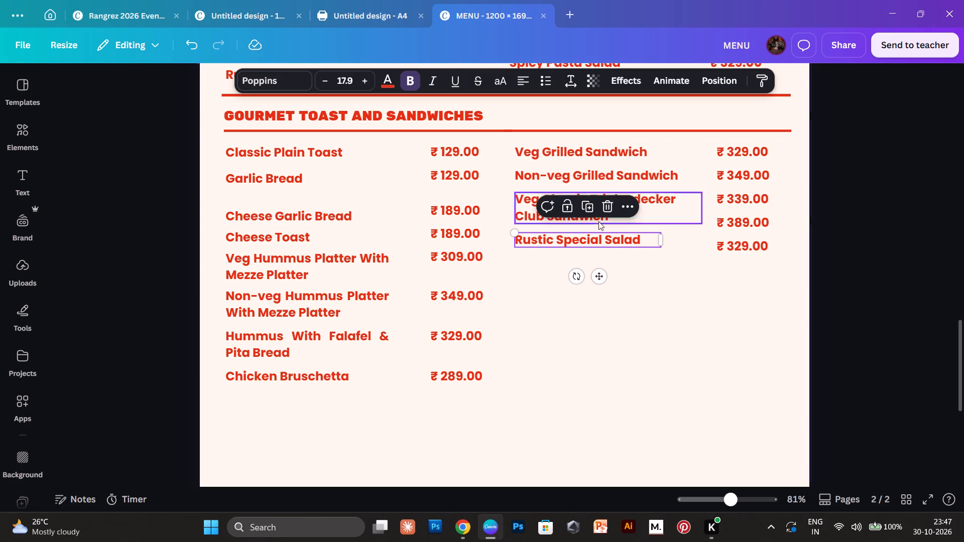
click(588, 209)
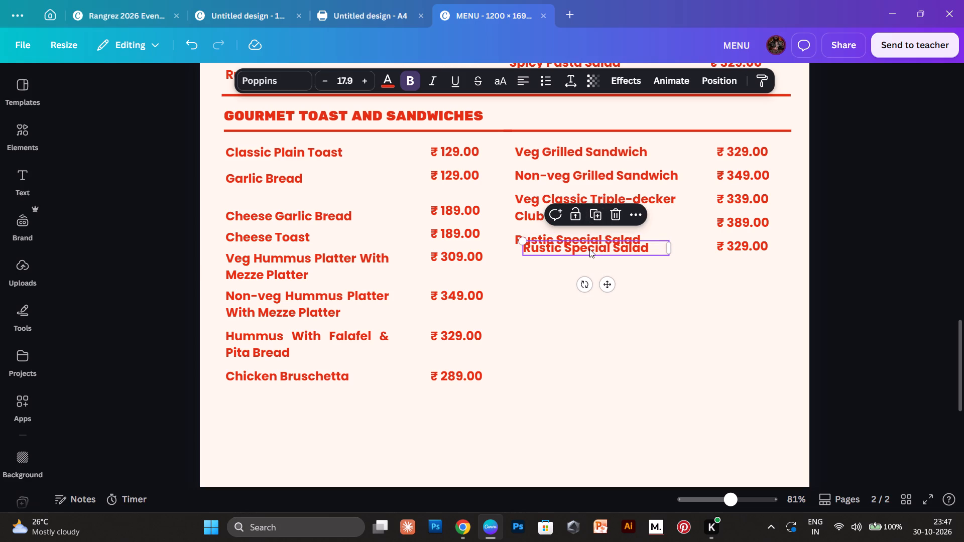
drag(589, 247, 579, 260)
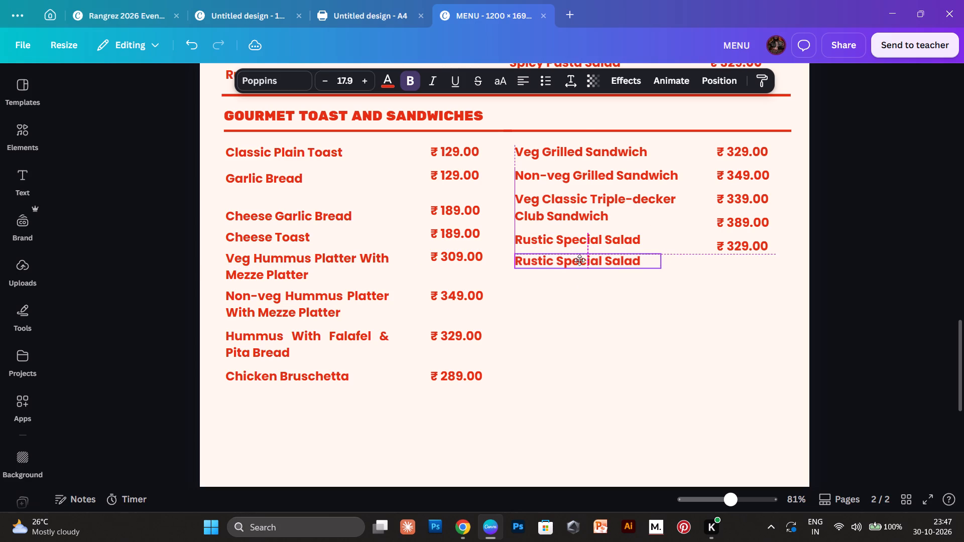
drag(579, 260, 579, 262)
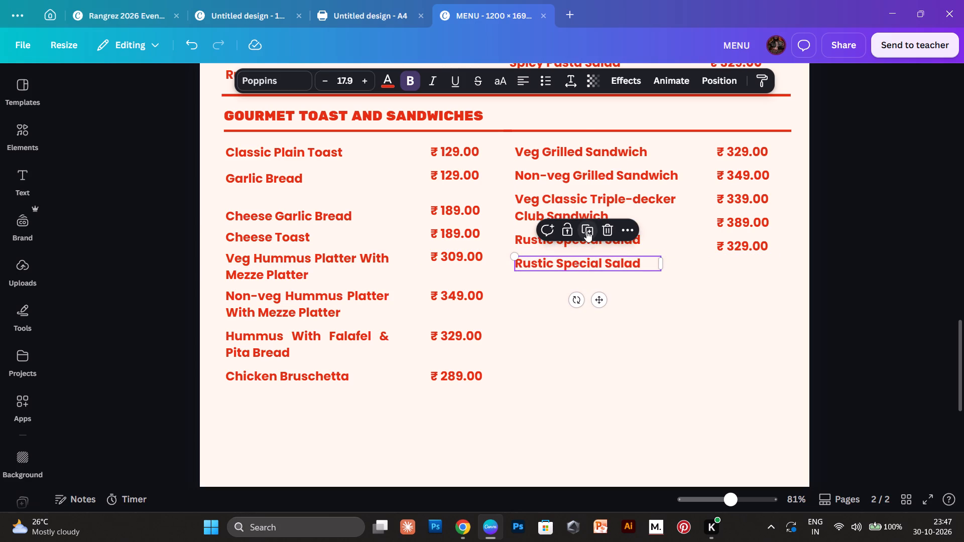
click(586, 231)
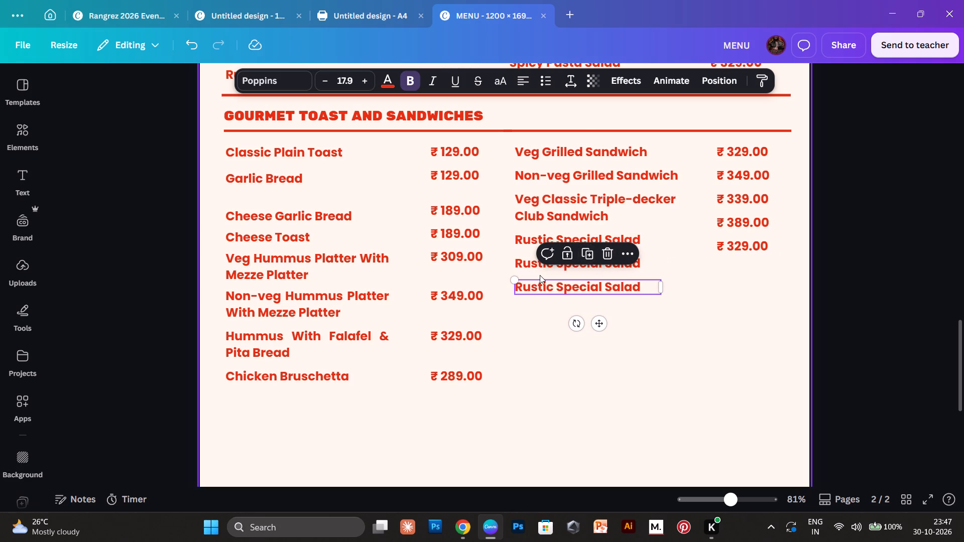
click(594, 256)
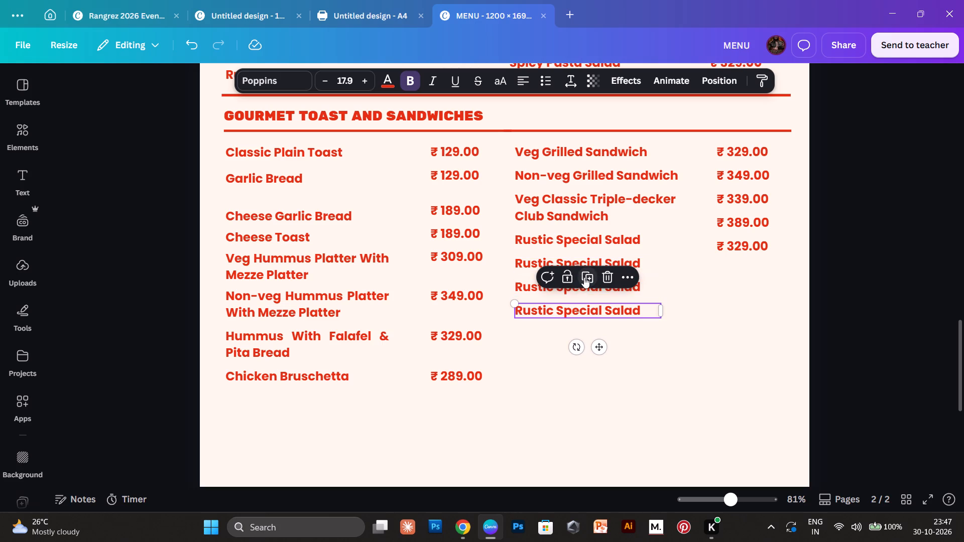
click(584, 277)
click(772, 306)
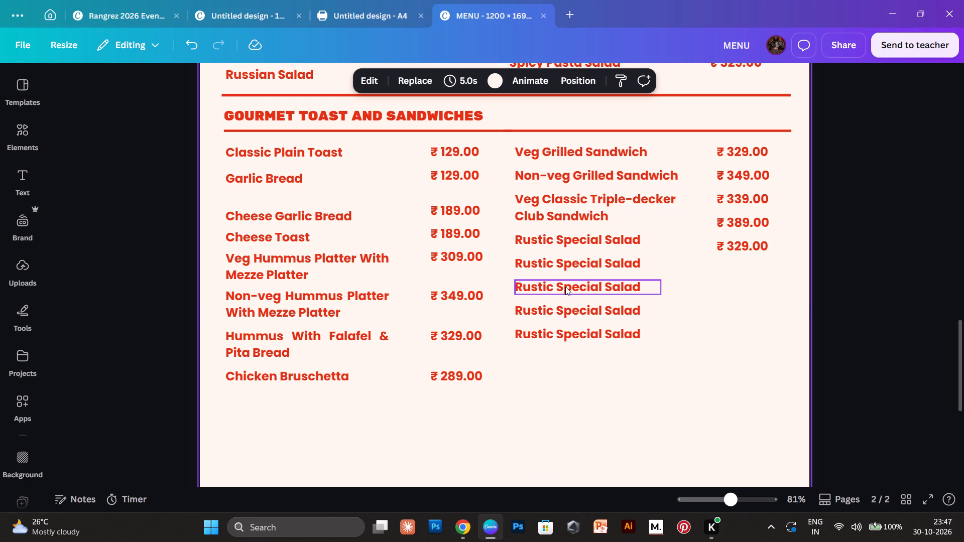
Copy the name Non-Veg Classic Triple-Decker Club Sandwich from Chrome over the section's fourth right-column item name in Canva.
click(465, 522)
scroll(416, 262, down, 1)
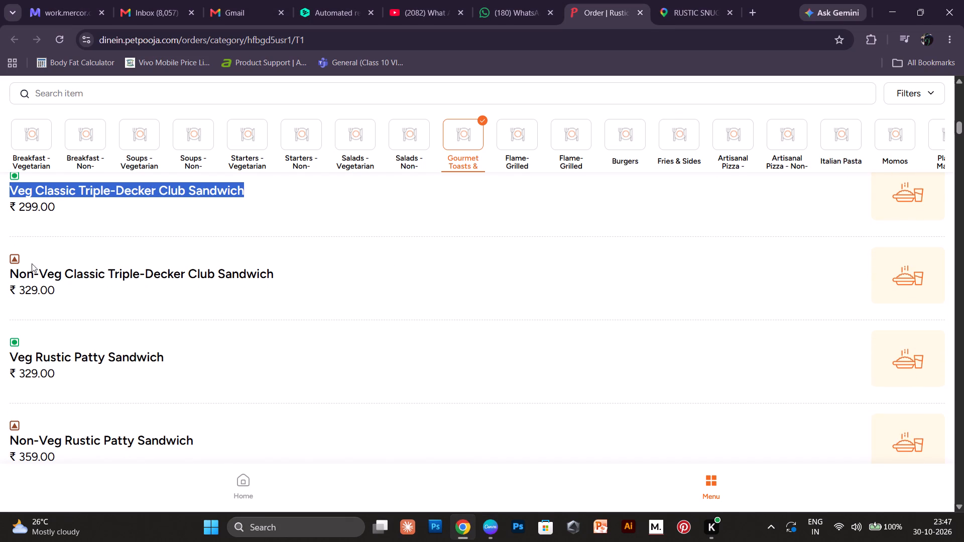
scroll(31, 257, up, 2)
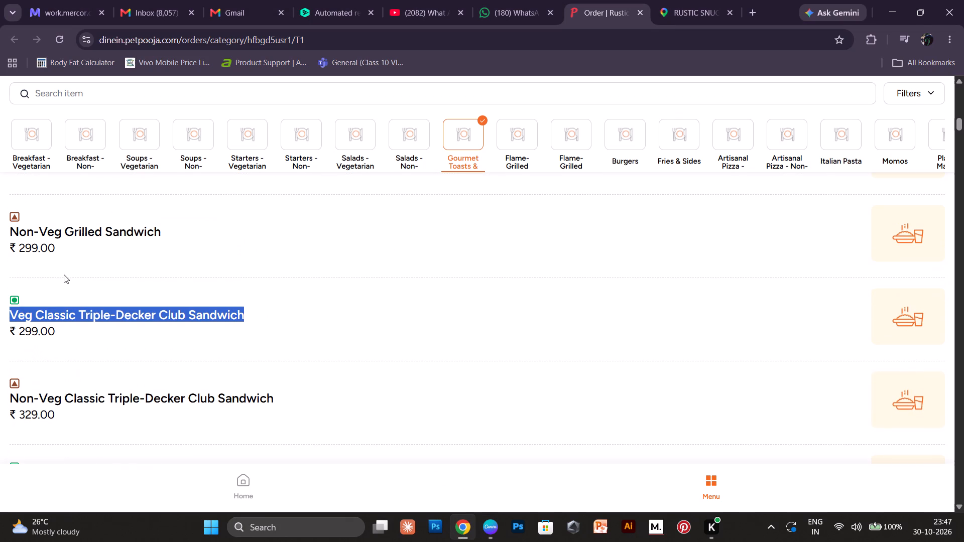
click(485, 526)
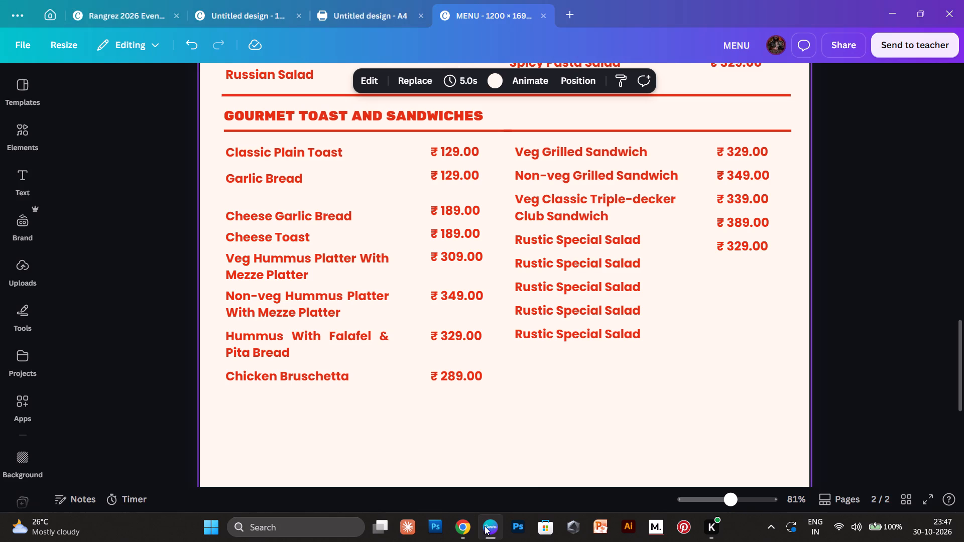
click(456, 528)
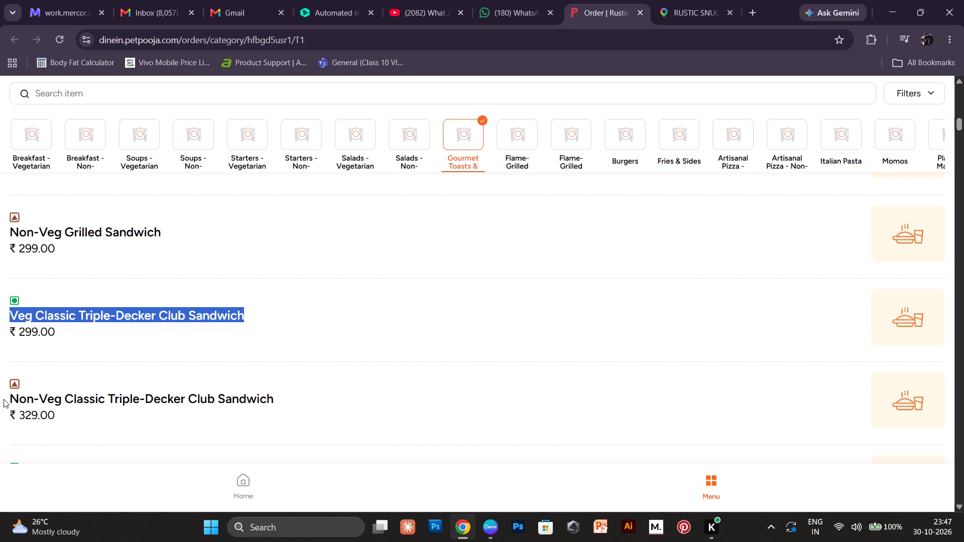
drag(3, 399, 300, 401)
key(ctrl+c)
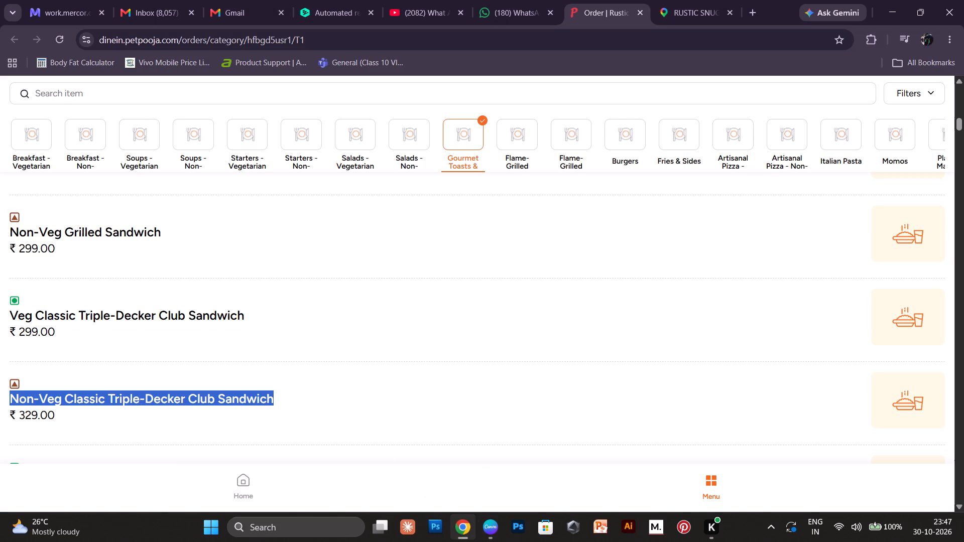
click(492, 524)
double_click(565, 243)
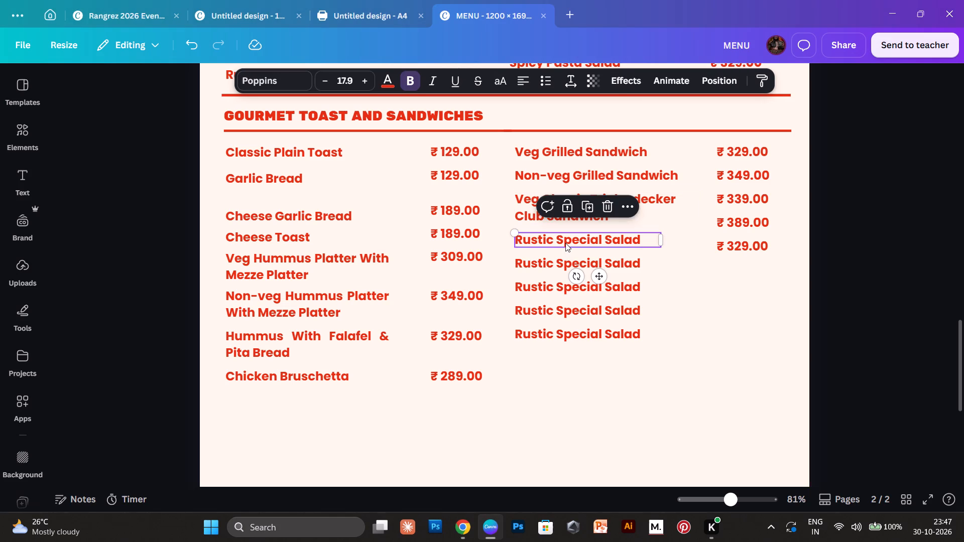
key(ctrl+v)
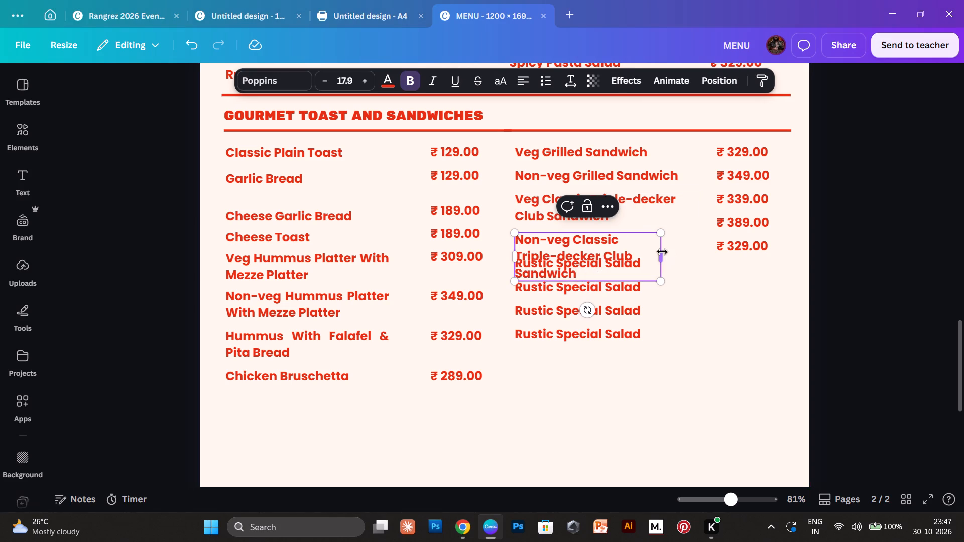
Widen the Non-veg Classic Triple-decker Club Sandwich text box so the name wraps onto two lines, clear of the prices.
drag(662, 252, 692, 255)
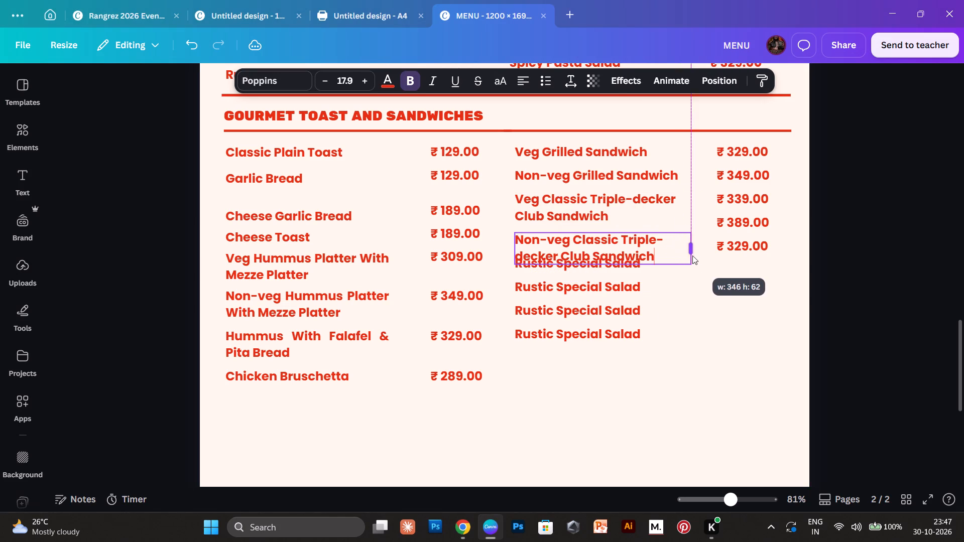
drag(692, 255, 709, 298)
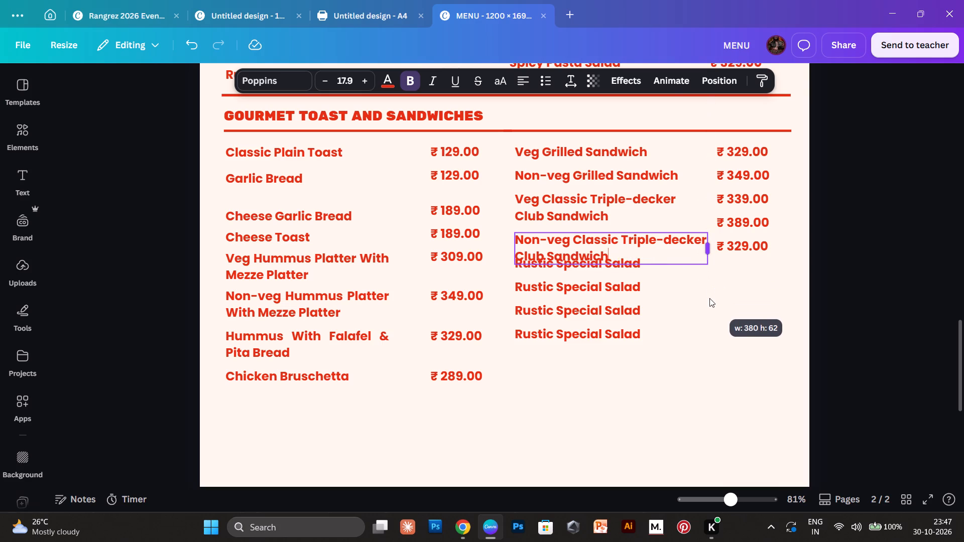
drag(709, 298, 699, 295)
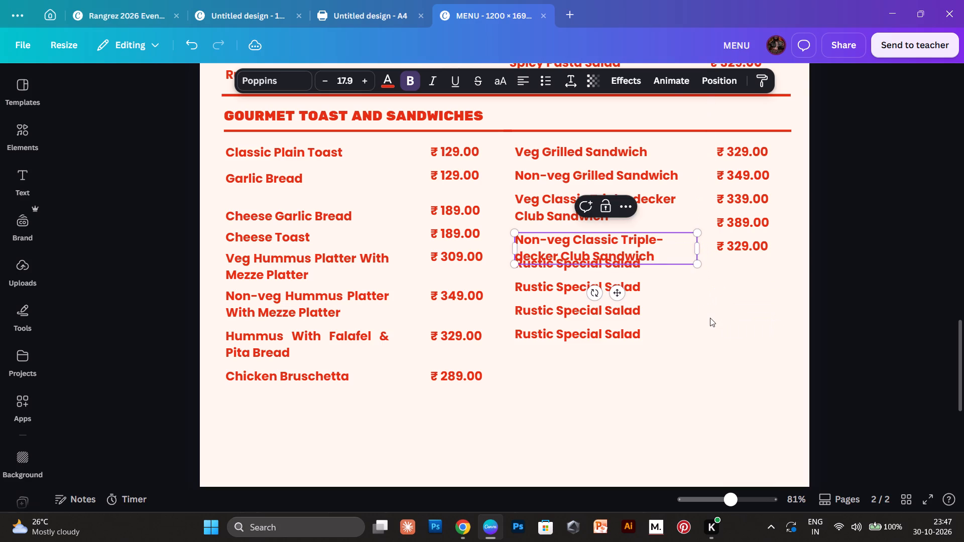
click(710, 318)
Delete the three upper Rustic Special Salad copies below the Non-veg Classic Triple-decker Club Sandwich name, keeping the lowest one.
click(575, 259)
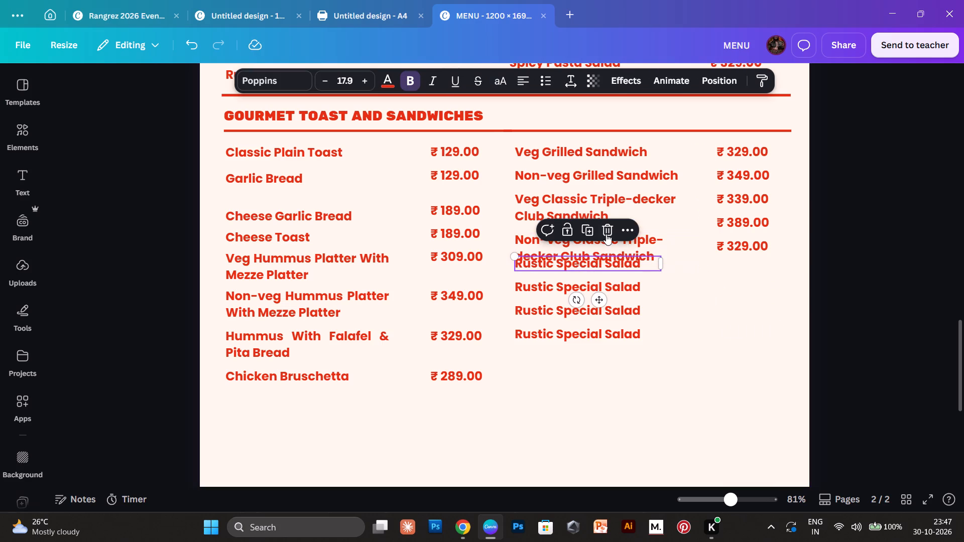
click(605, 231)
click(555, 285)
click(607, 253)
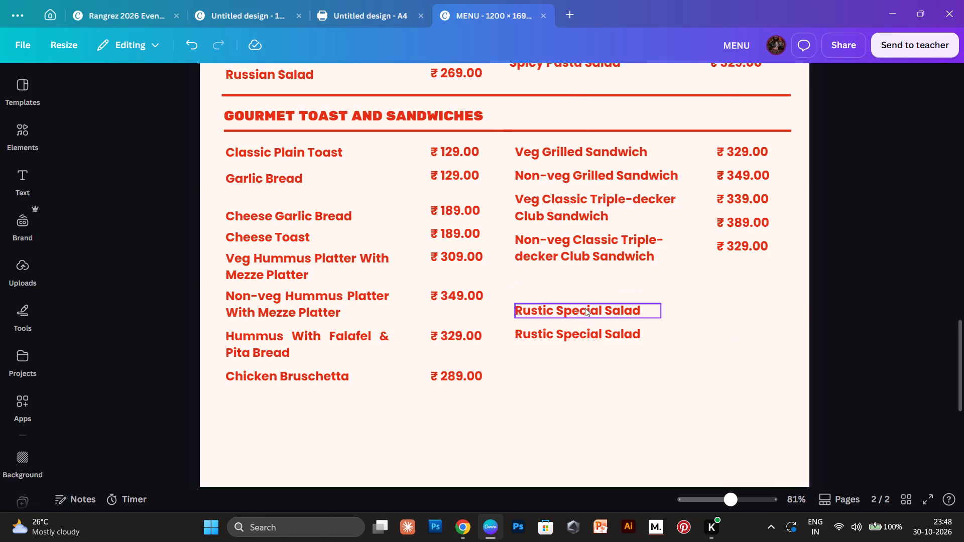
click(584, 309)
click(613, 278)
Move the remaining Rustic Special Salad name up to just below the two-line Non-veg Classic Triple-decker Club Sandwich name.
scroll(614, 272, down, 1)
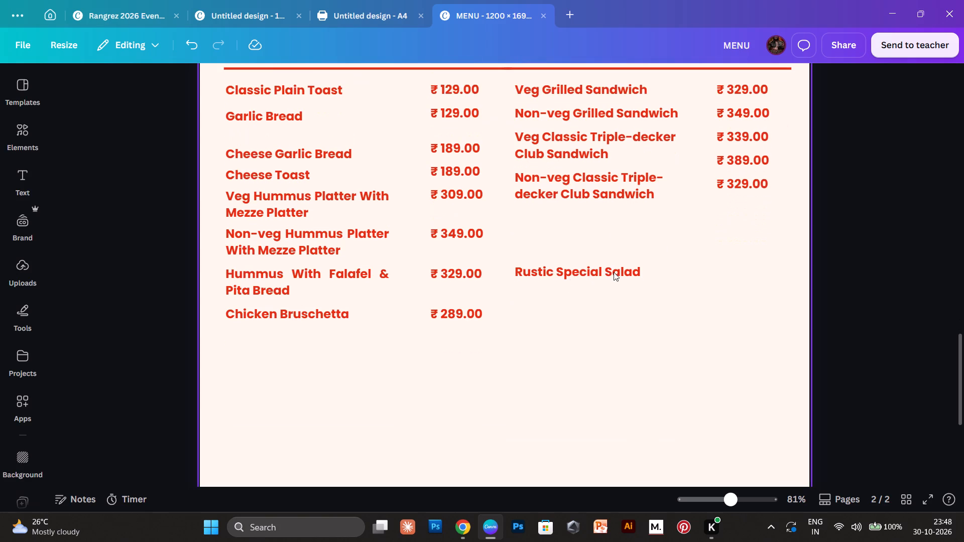
drag(605, 279, 607, 221)
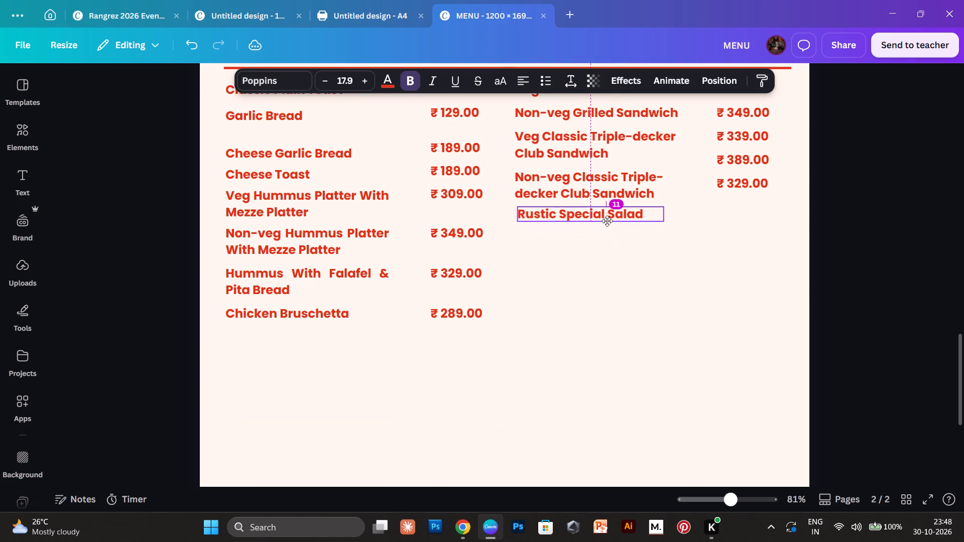
drag(607, 221, 607, 224)
Duplicate the Rustic Special Salad name under Non-veg Classic Triple-decker Club Sandwich and place the copy just below the original.
click(594, 191)
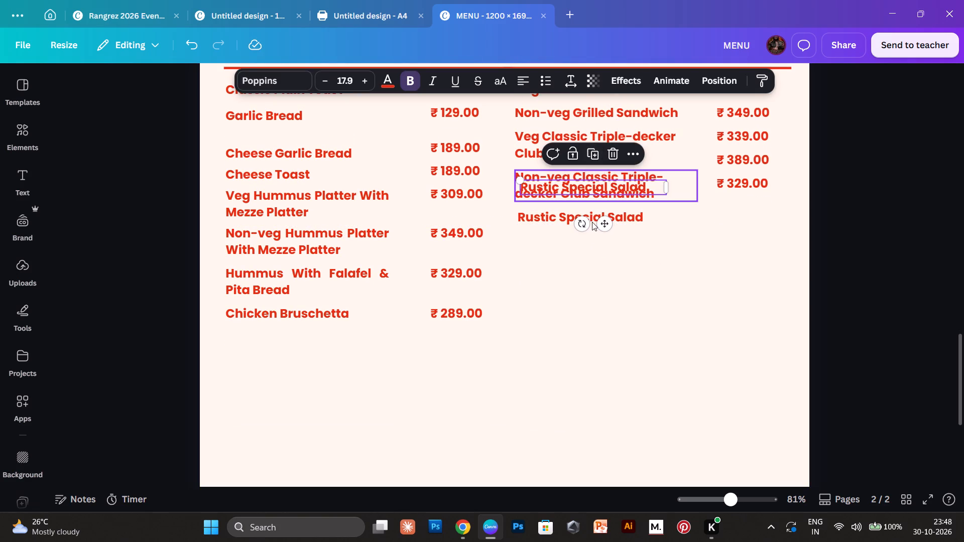
drag(608, 222, 604, 263)
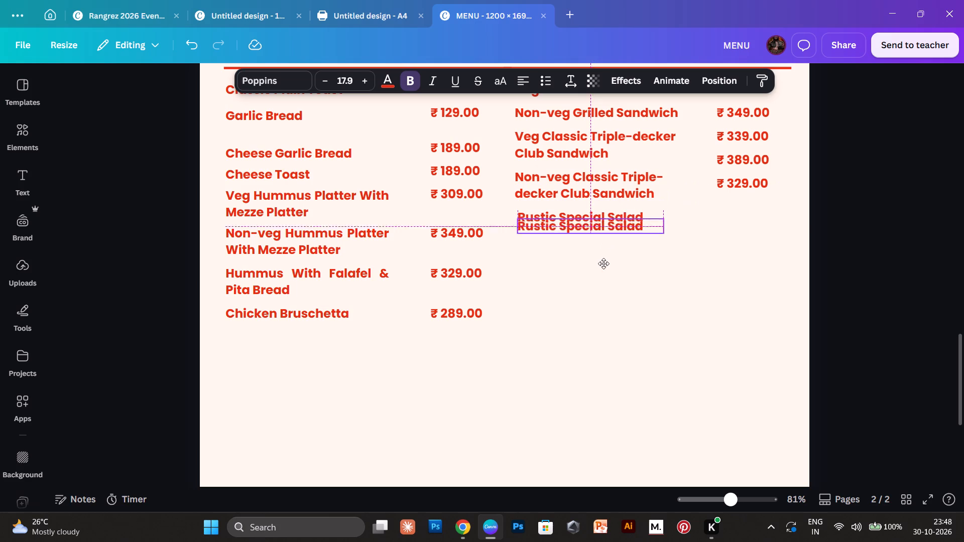
drag(604, 263, 603, 273)
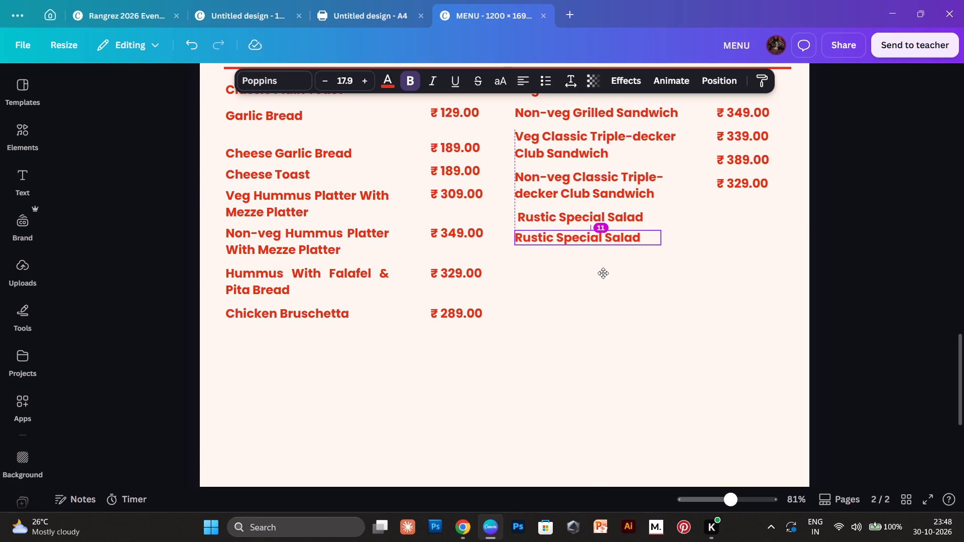
drag(603, 273, 603, 276)
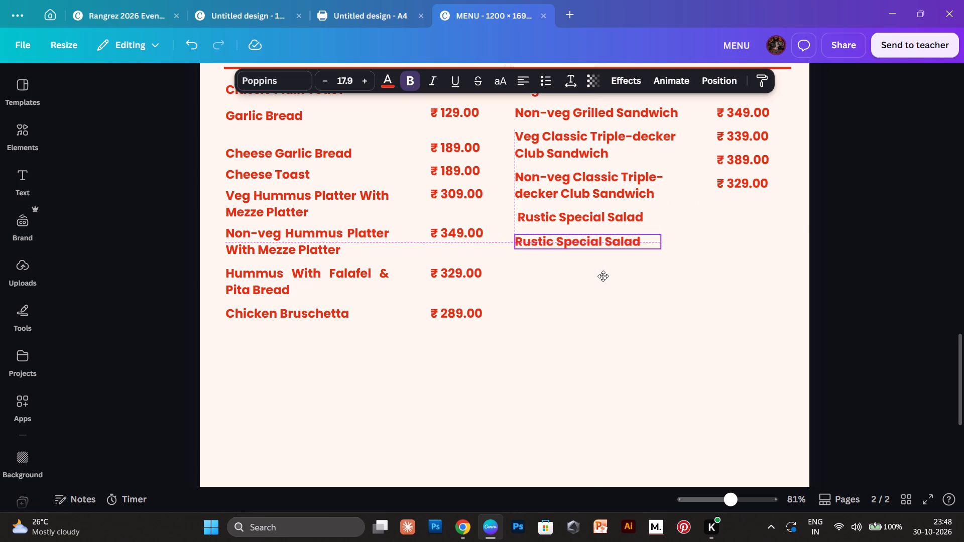
drag(603, 276, 601, 273)
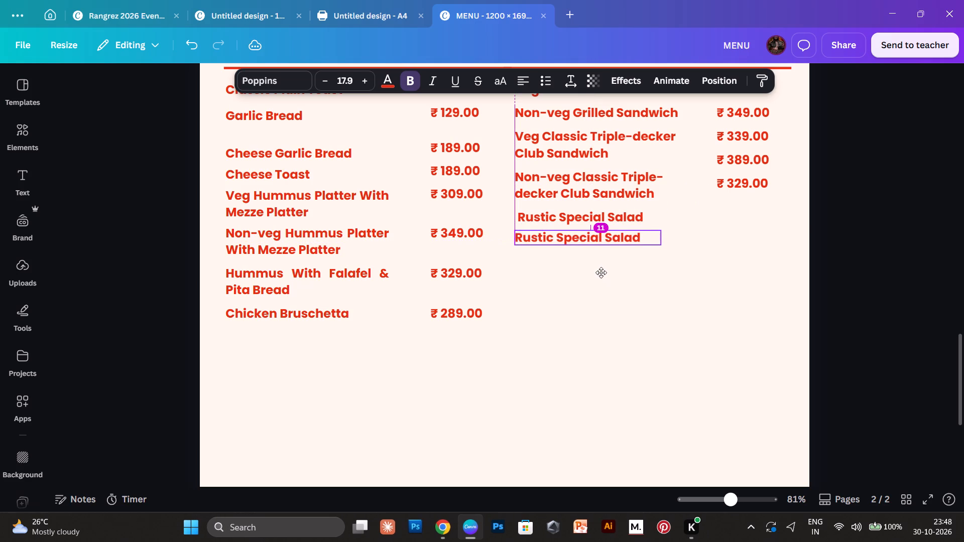
drag(601, 273, 599, 273)
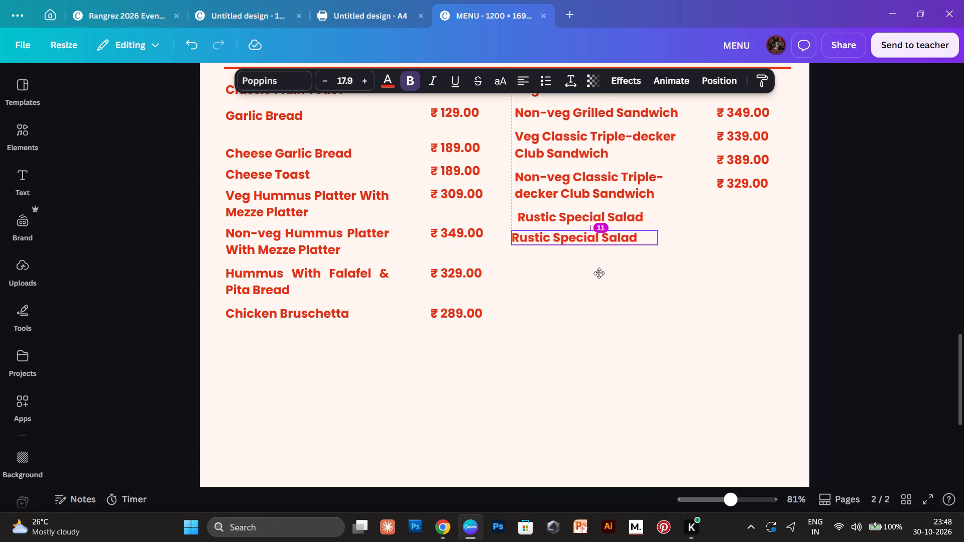
drag(599, 273, 595, 275)
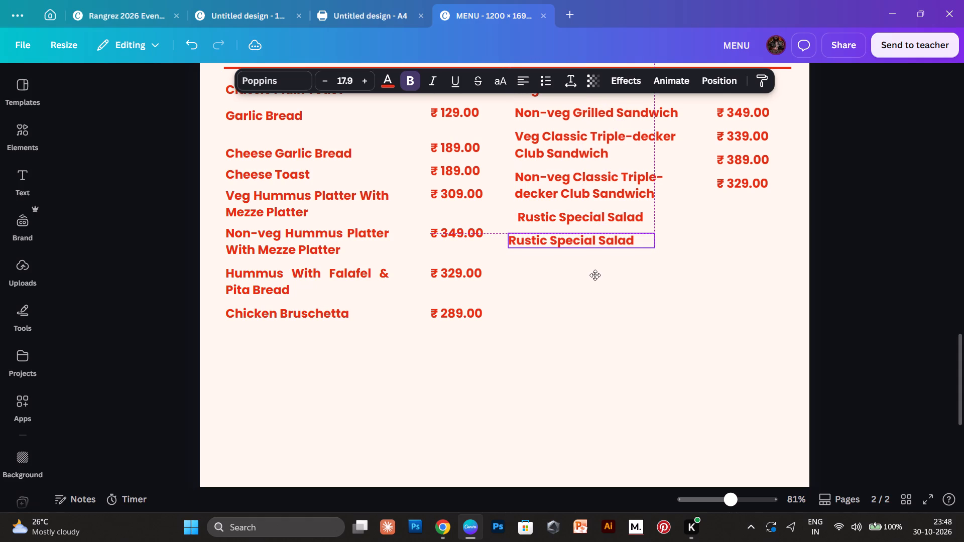
drag(595, 275, 594, 275)
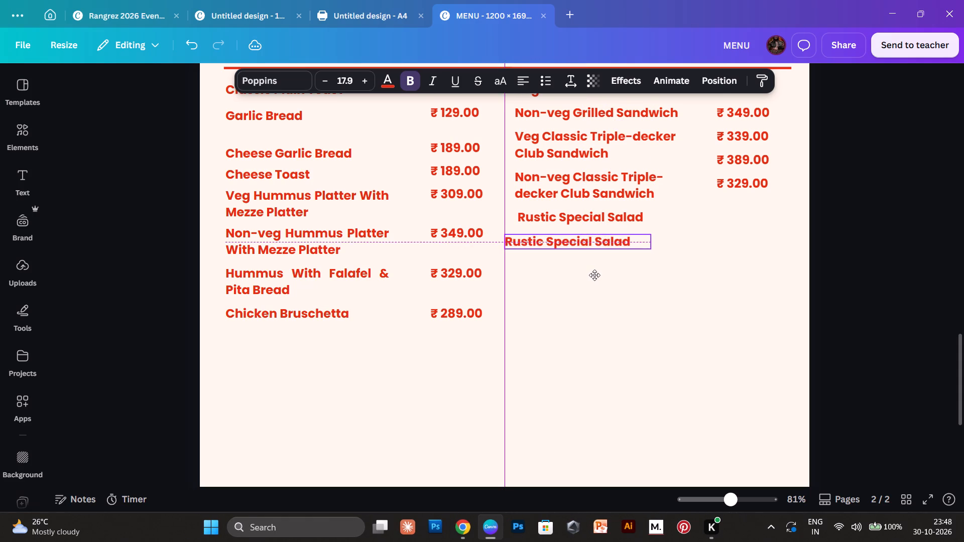
drag(594, 275, 596, 273)
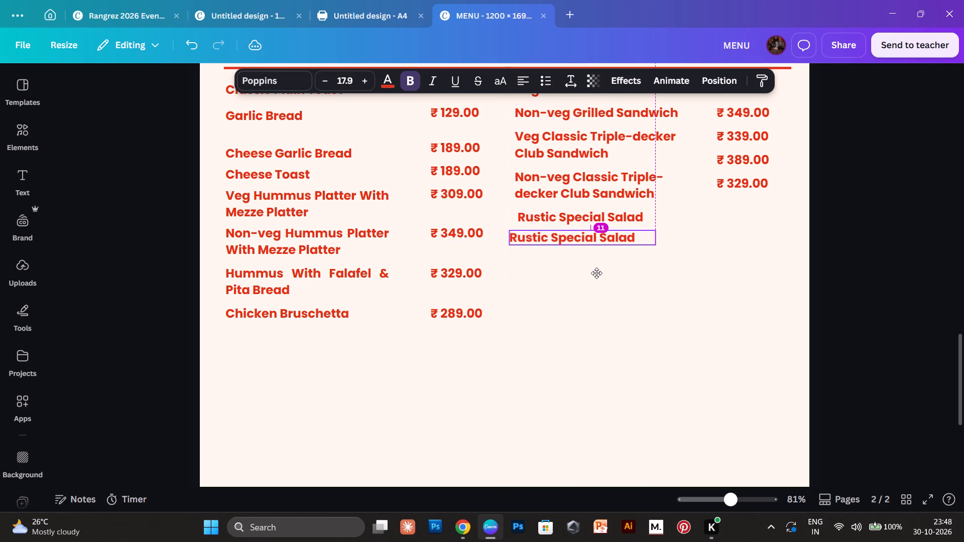
drag(596, 273, 590, 277)
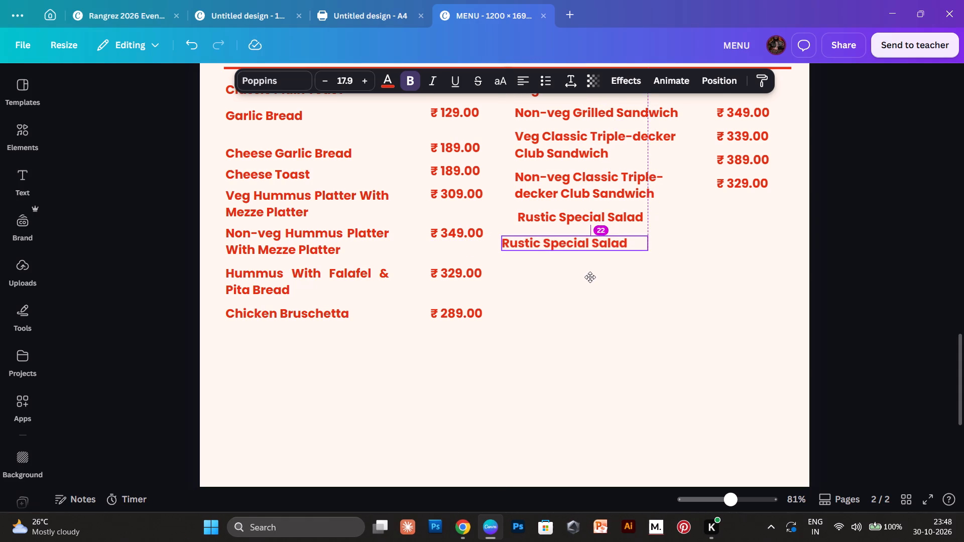
drag(590, 277, 594, 273)
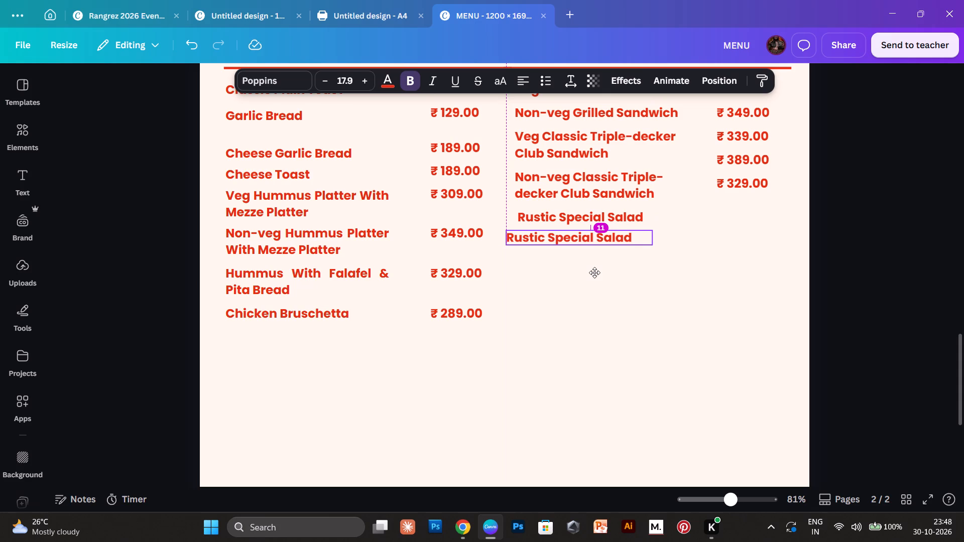
drag(594, 273, 594, 277)
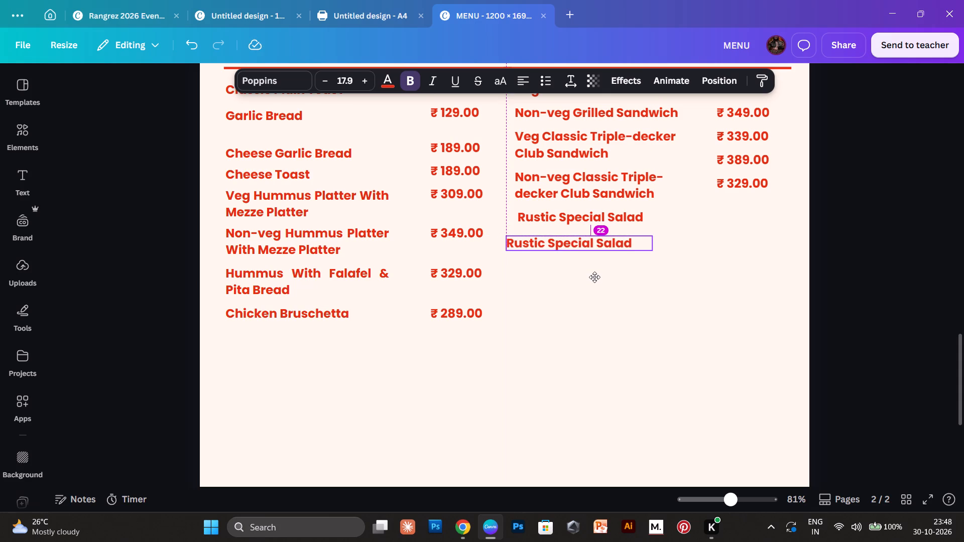
drag(594, 277, 594, 274)
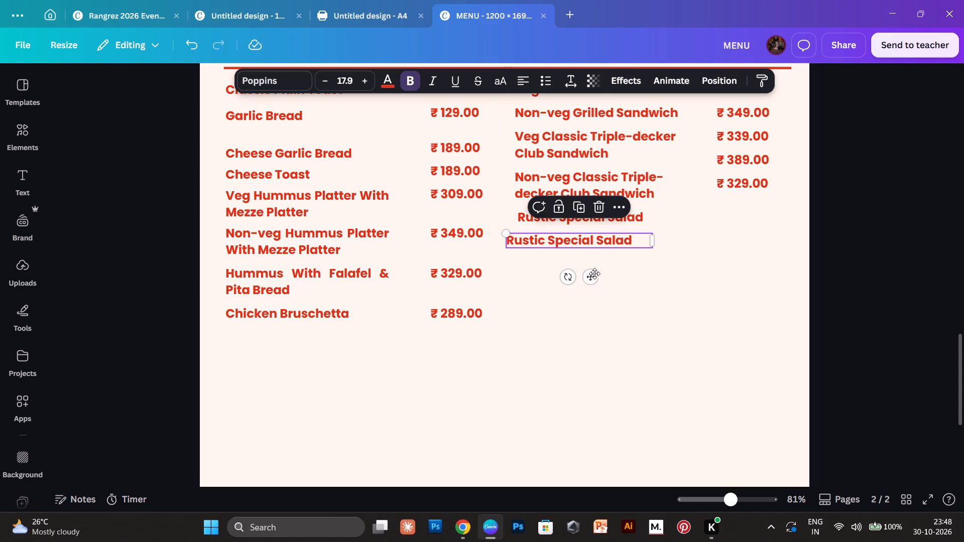
click(594, 274)
click(696, 259)
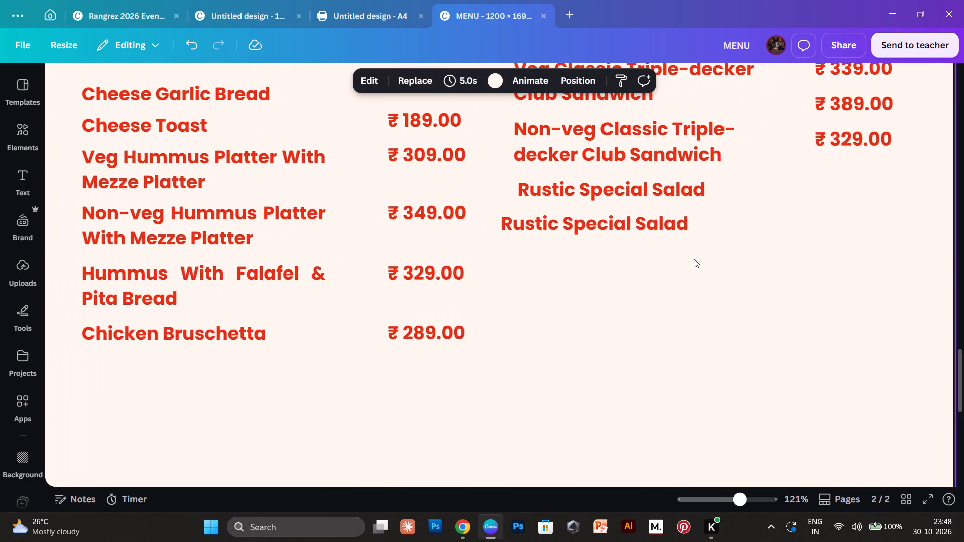
Align both Rustic Special Salad names with the left edge of the sandwich names above, spaced 18 apart.
scroll(693, 259, up, 1)
drag(570, 263, 582, 265)
click(582, 265)
click(541, 230)
drag(541, 230, 538, 230)
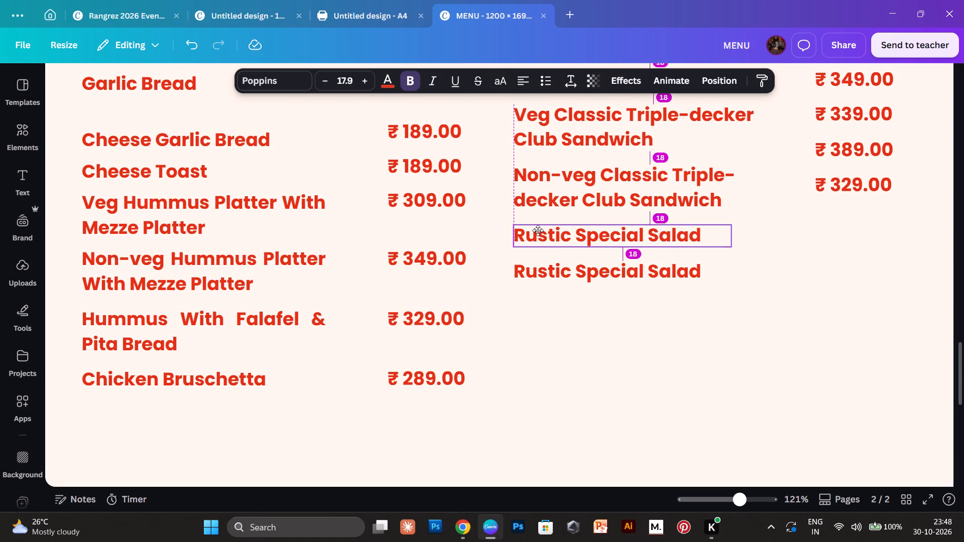
drag(538, 230, 535, 230)
click(776, 260)
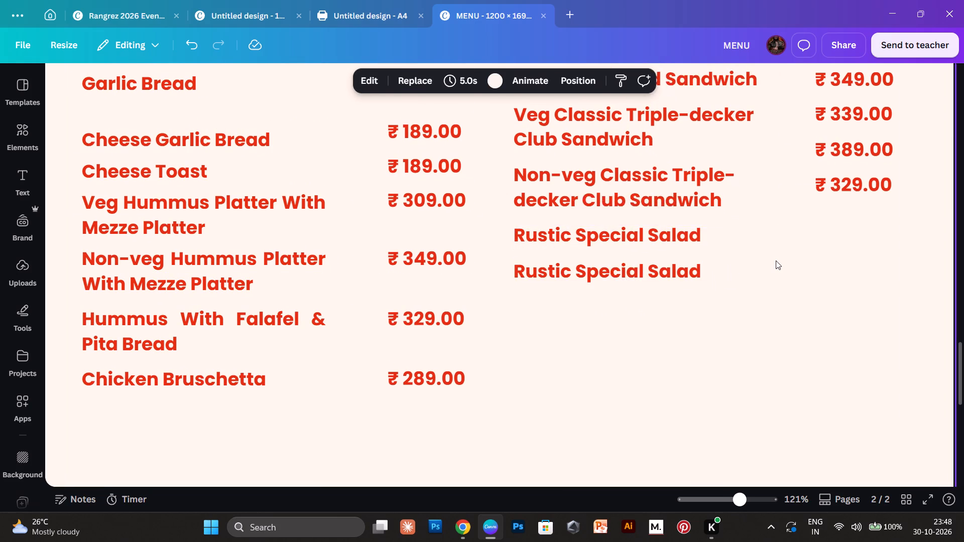
Duplicate the lower Rustic Special Salad name twice to make four evenly stacked copies in the column.
scroll(799, 263, up, 2)
scroll(899, 257, down, 1)
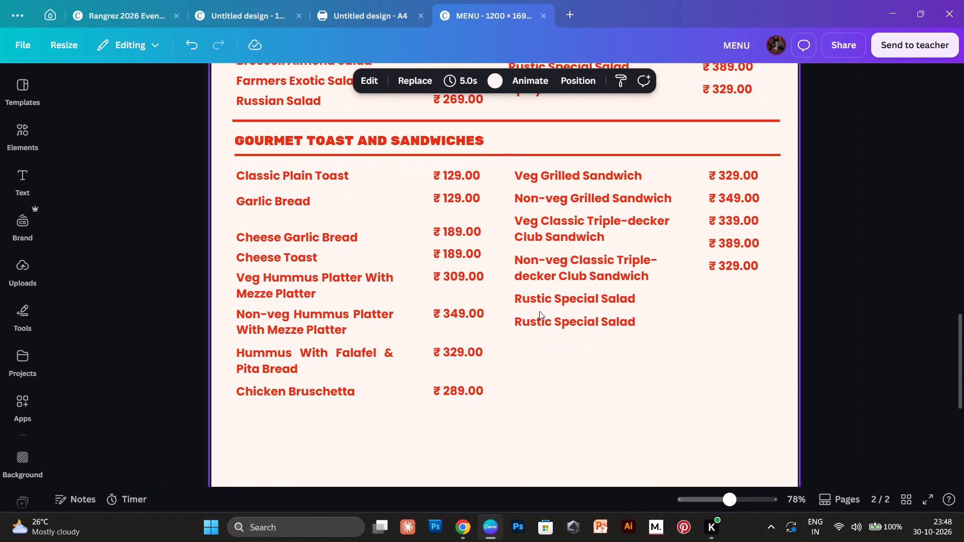
click(558, 320)
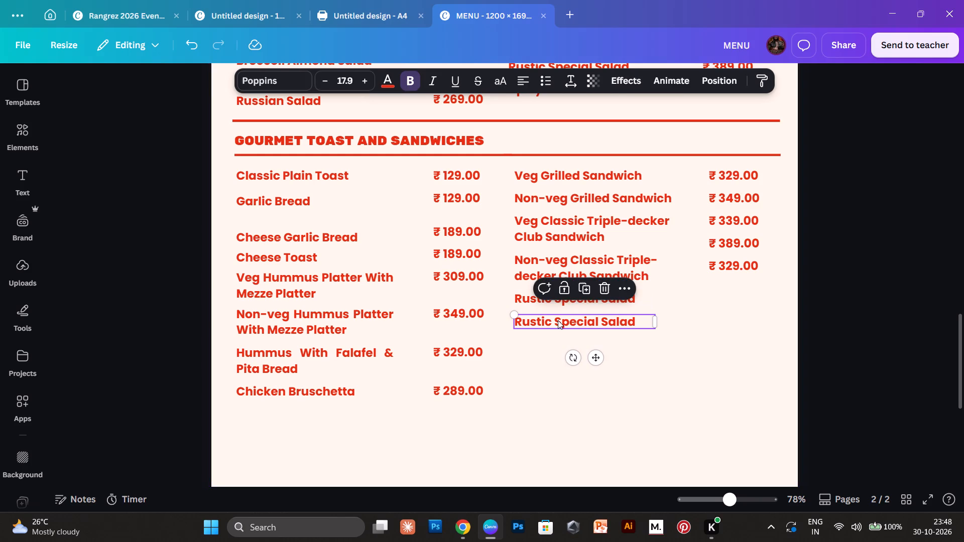
click(587, 289)
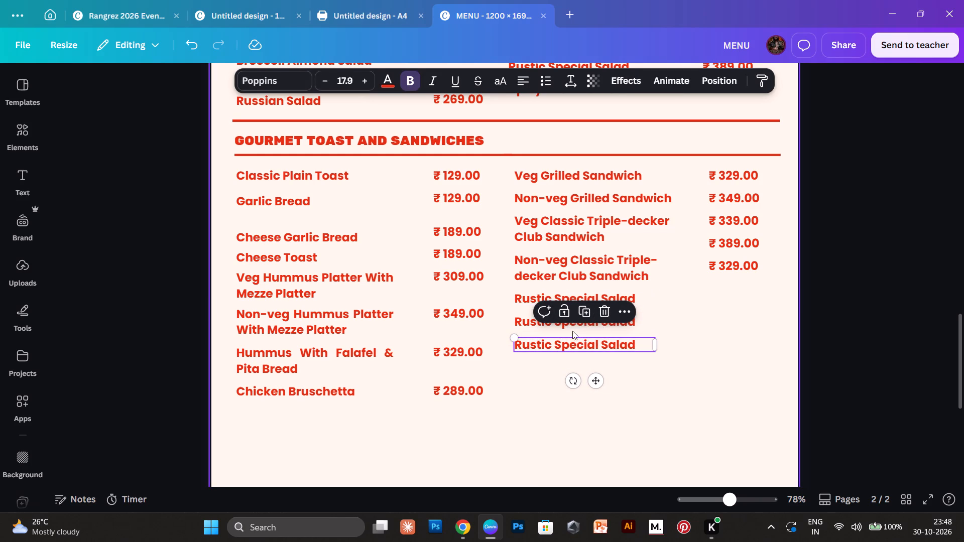
click(578, 314)
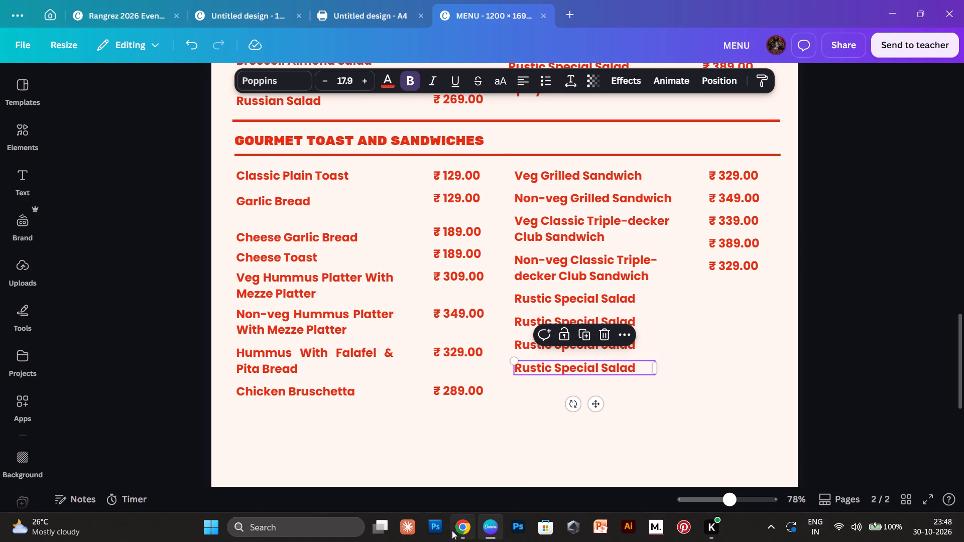
Copy the name Veg Rustic Patty Sandwich from Chrome over the first Rustic Special Salad in Canva and widen its box to one line.
click(463, 525)
scroll(327, 303, down, 3)
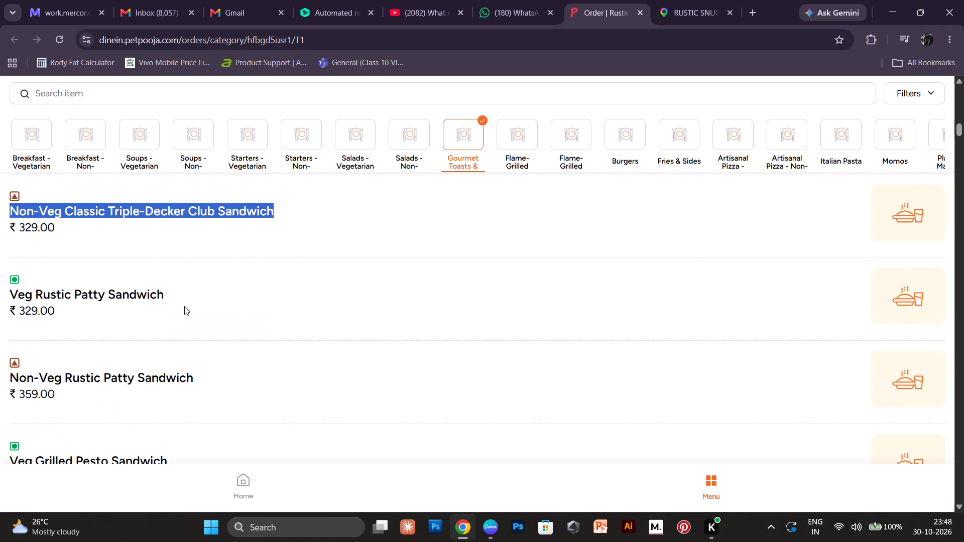
drag(5, 288, 302, 284)
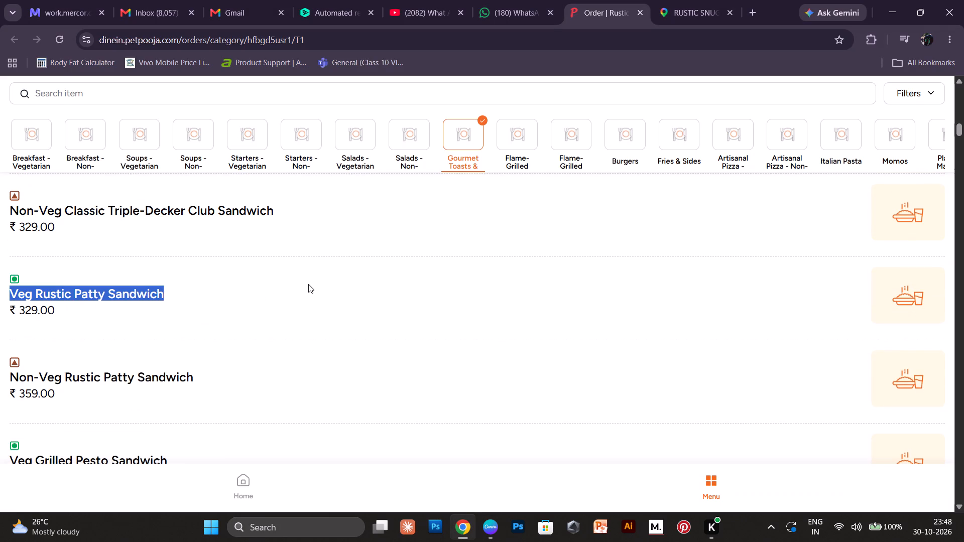
key(ctrl+c)
click(487, 532)
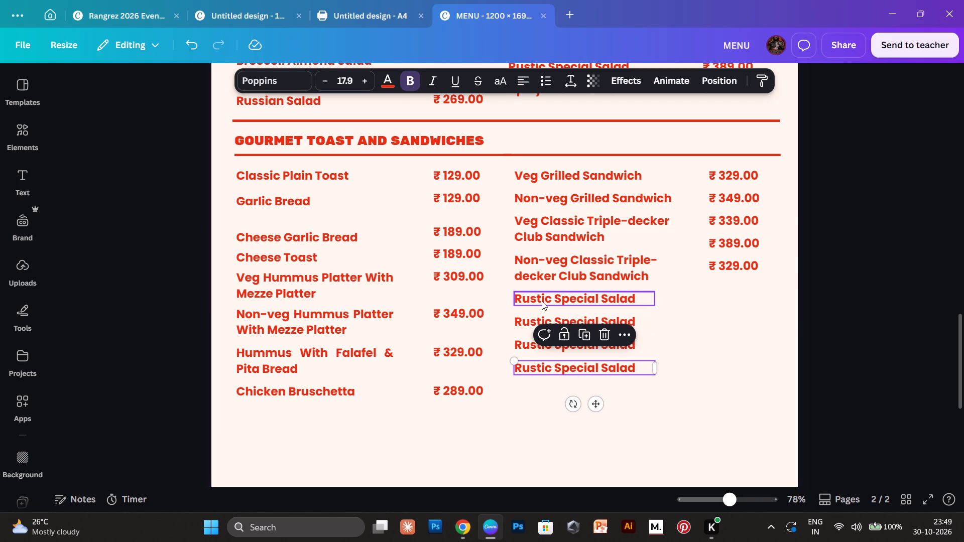
click(542, 301)
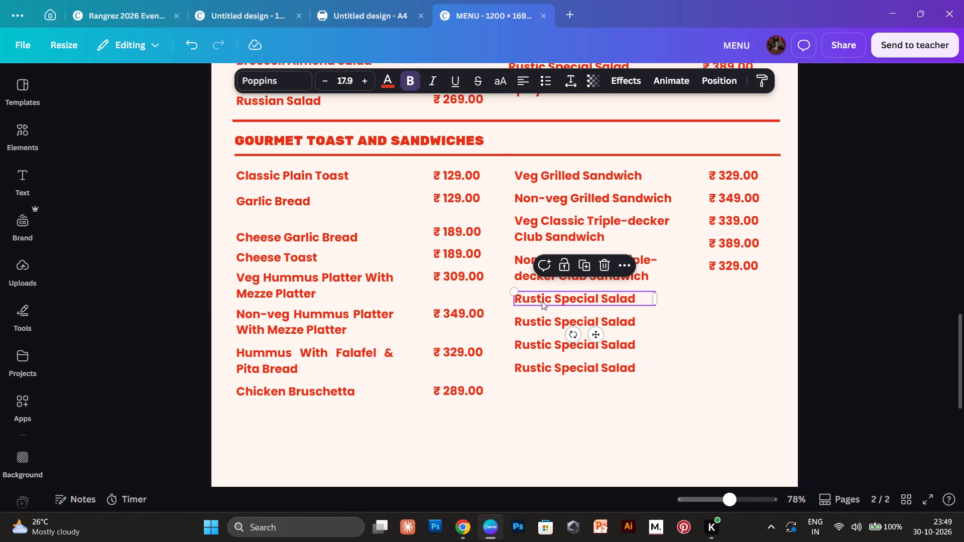
click(542, 301)
key(ctrl+v)
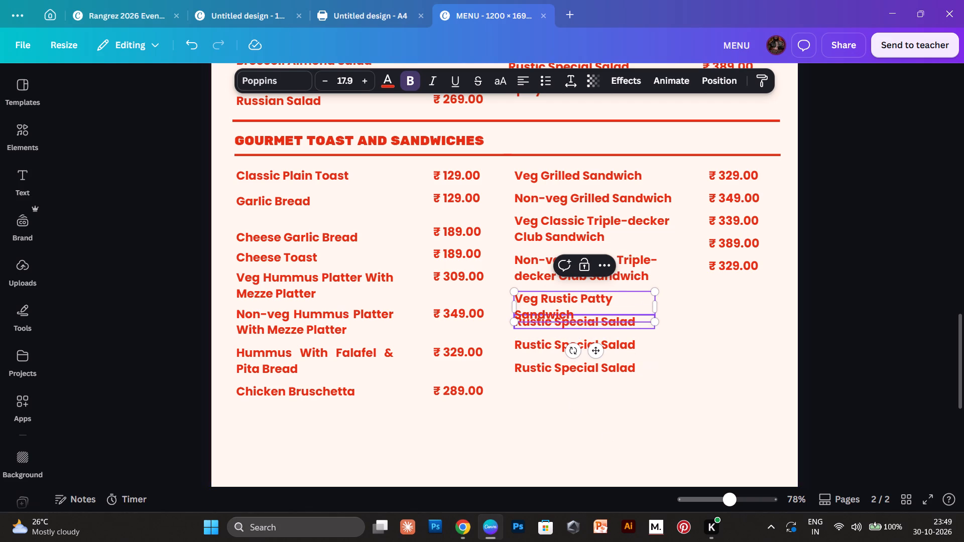
drag(660, 306, 687, 306)
click(687, 306)
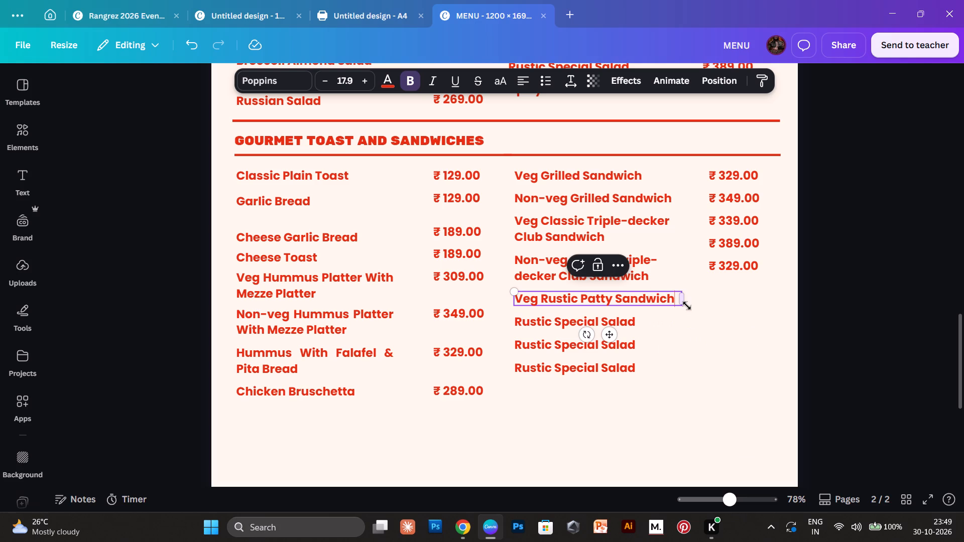
Copy the name Non-Veg Rustic Patty Sandwich from Chrome over the next Rustic Special Salad in Canva and widen its box to one line.
click(475, 531)
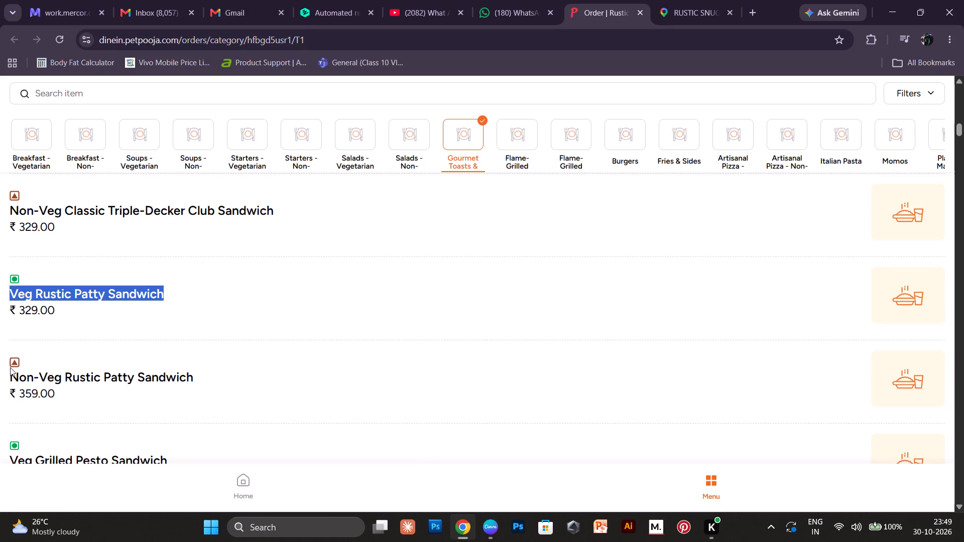
drag(4, 379, 365, 368)
key(ctrl+c)
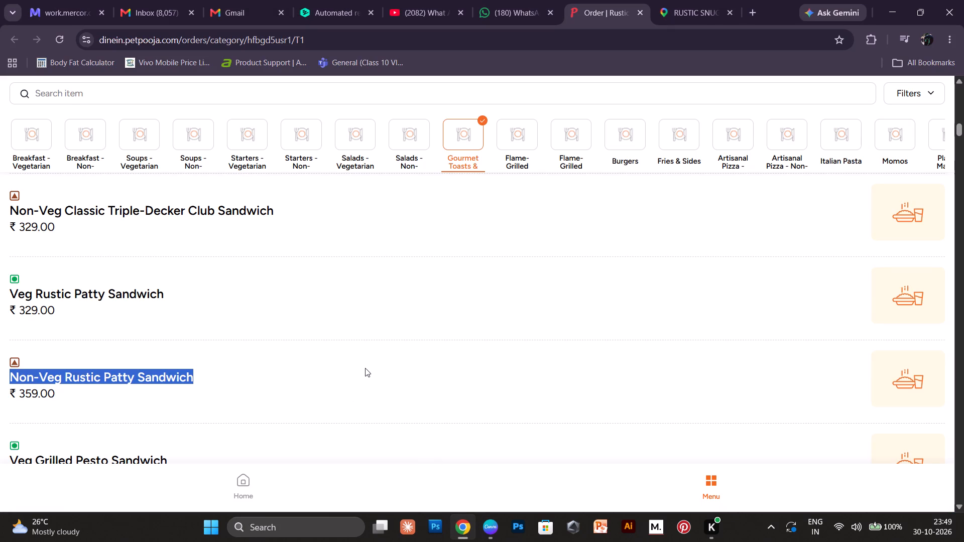
click(464, 516)
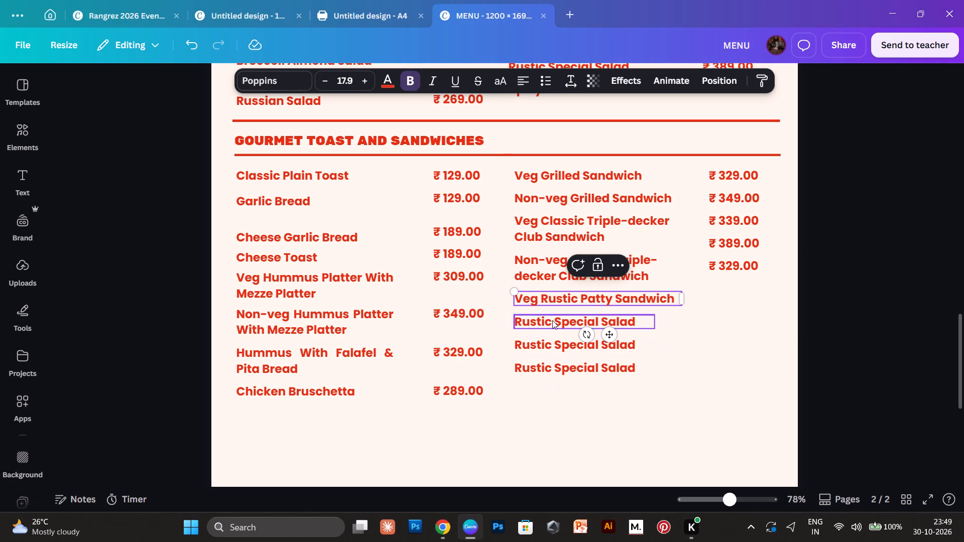
double_click(552, 320)
key(ctrl+v)
drag(655, 331, 695, 327)
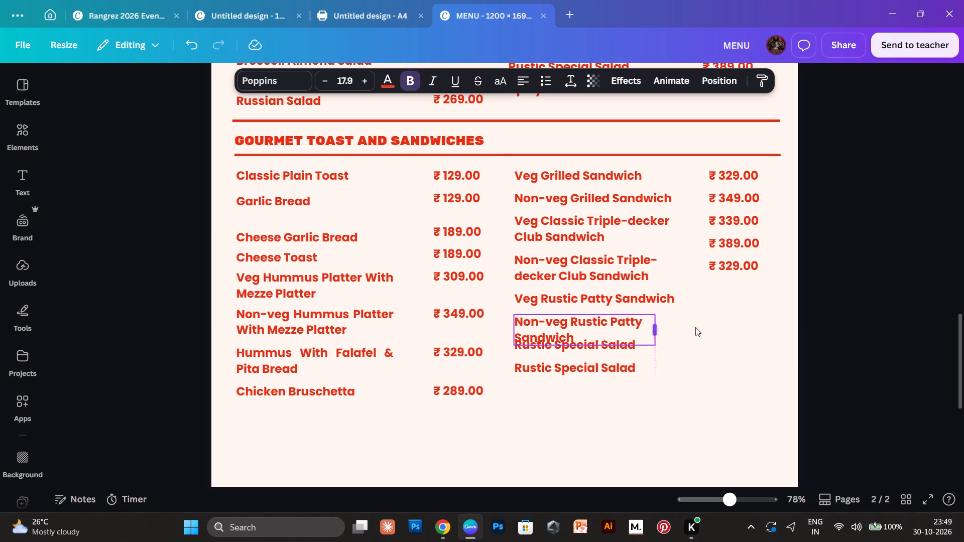
drag(695, 327, 714, 327)
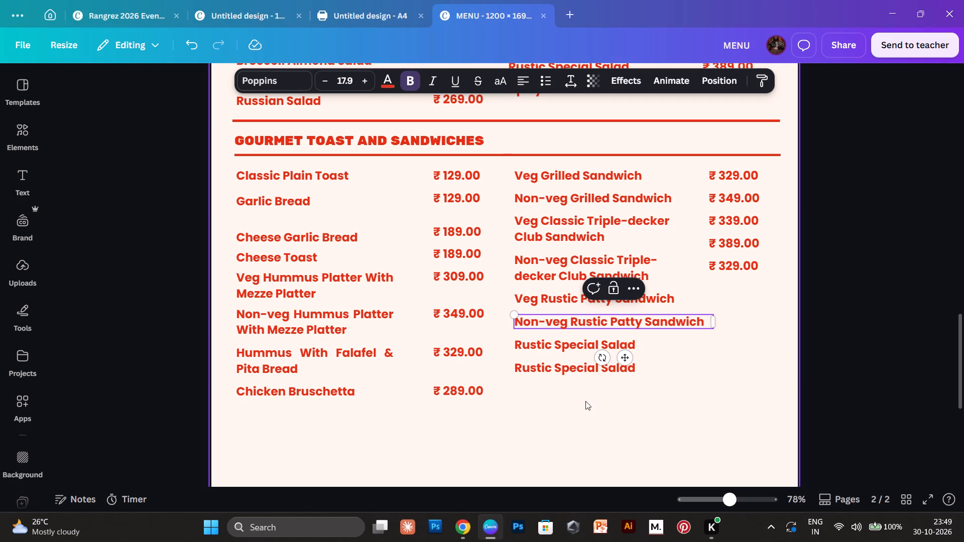
Copy the name Veg Grilled Pesto Sandwich from Chrome over the upper remaining Rustic Special Salad in Canva and widen its box to one line.
click(463, 531)
scroll(418, 437, down, 2)
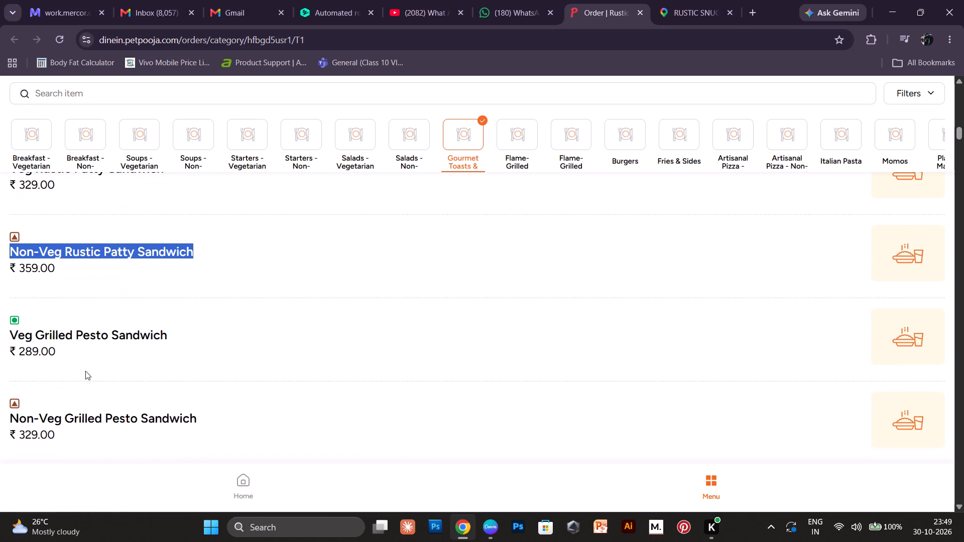
drag(11, 333, 301, 332)
key(ctrl+c)
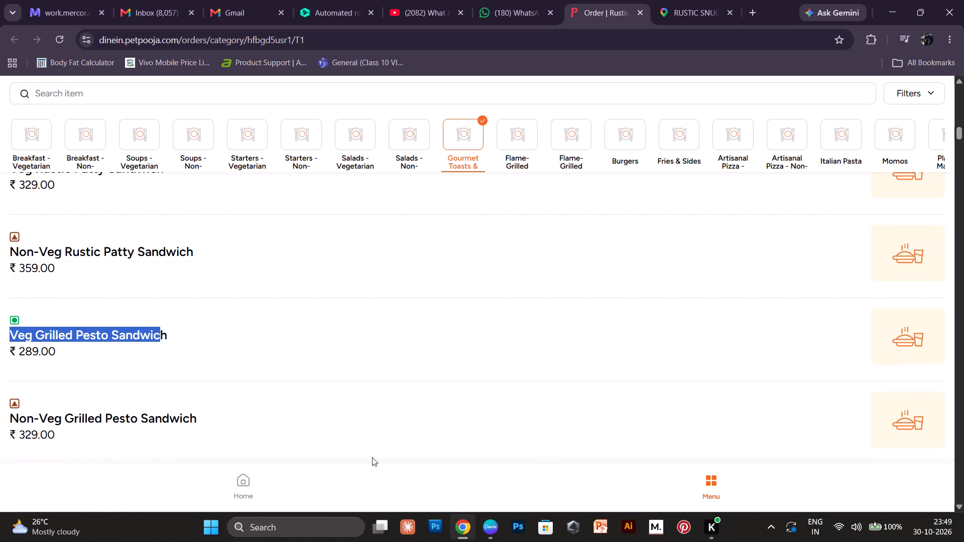
click(498, 536)
double_click(563, 342)
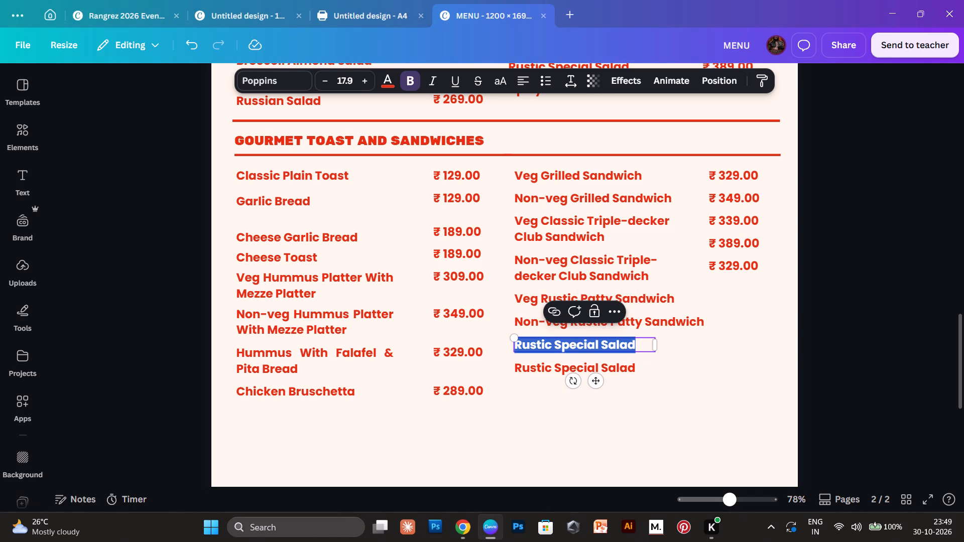
key(ctrl+v)
drag(654, 355, 690, 345)
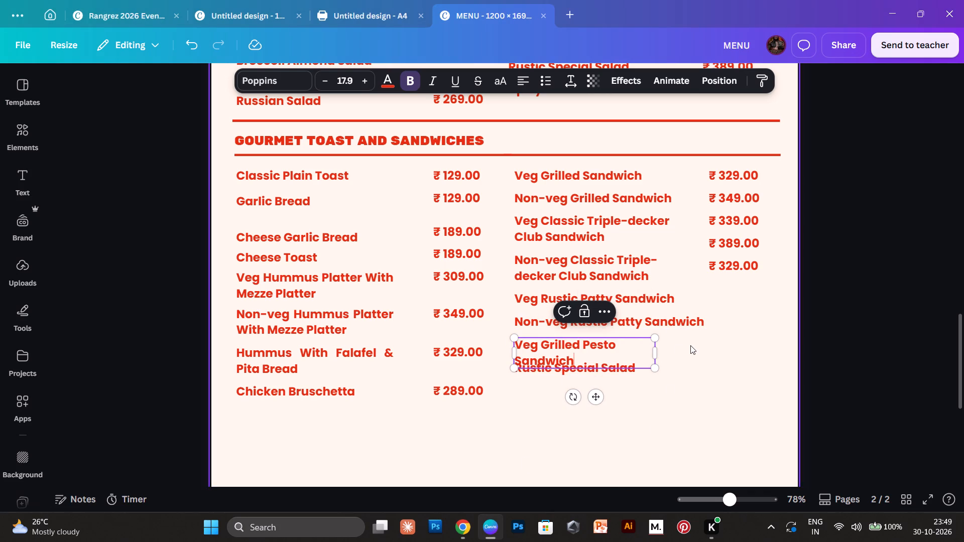
drag(690, 345, 663, 357)
drag(658, 357, 688, 346)
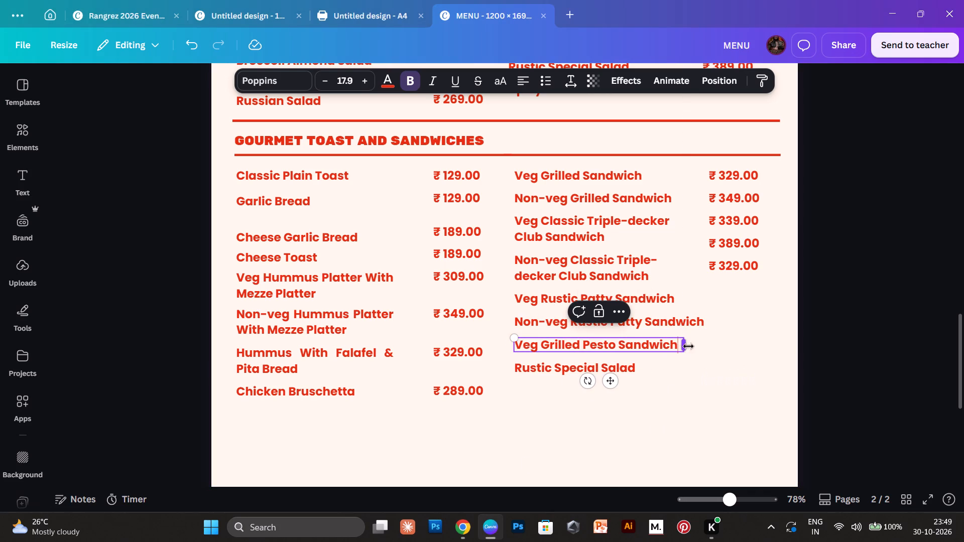
Copy the name Non-Veg Grilled Pesto Sandwich from Chrome over the last Rustic Special Salad in Canva and widen its box to one line.
click(459, 529)
scroll(388, 411, down, 2)
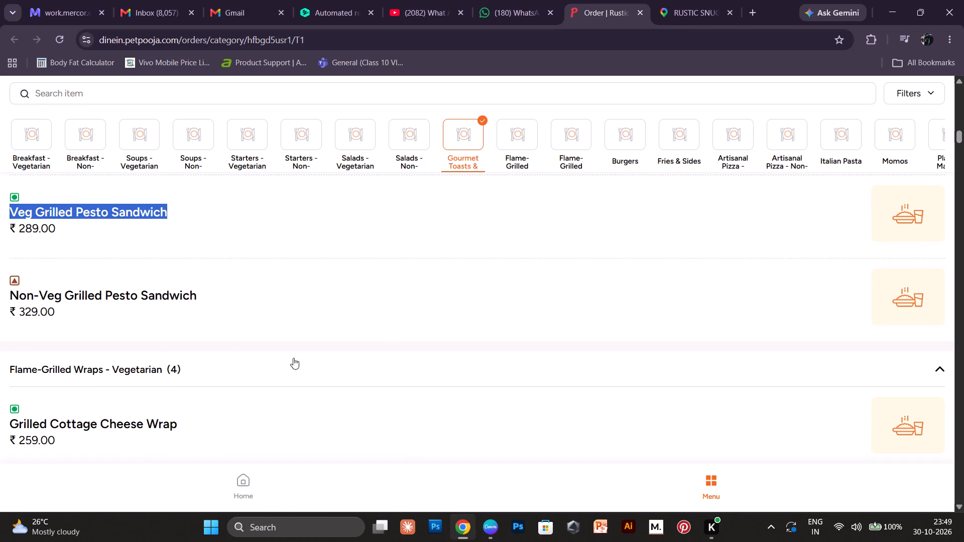
drag(4, 293, 297, 301)
key(ctrl+c)
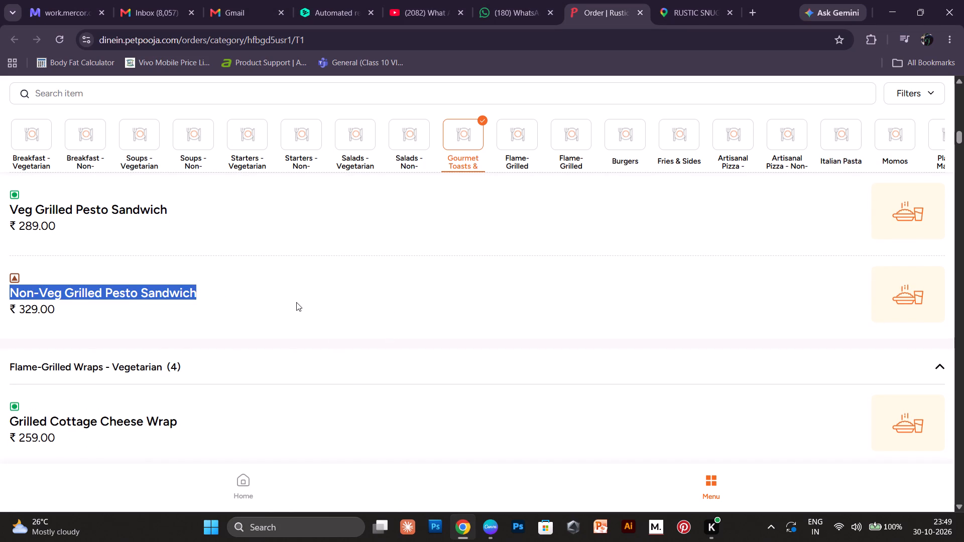
click(489, 529)
double_click(532, 371)
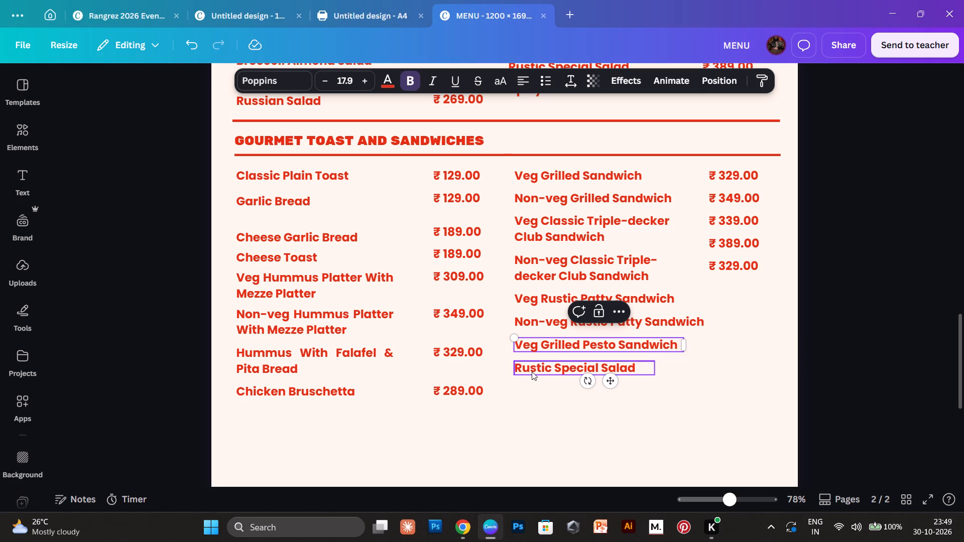
key(ctrl+v)
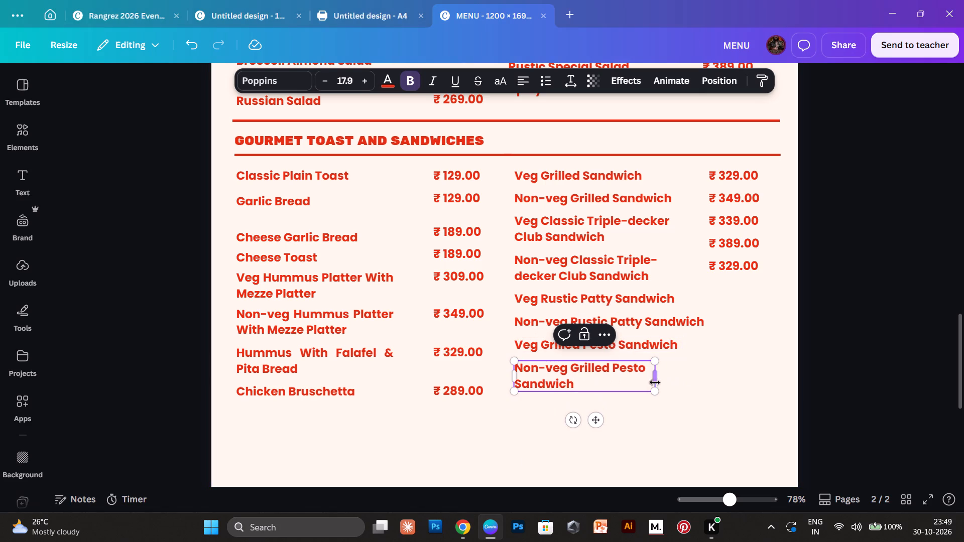
drag(660, 375, 714, 372)
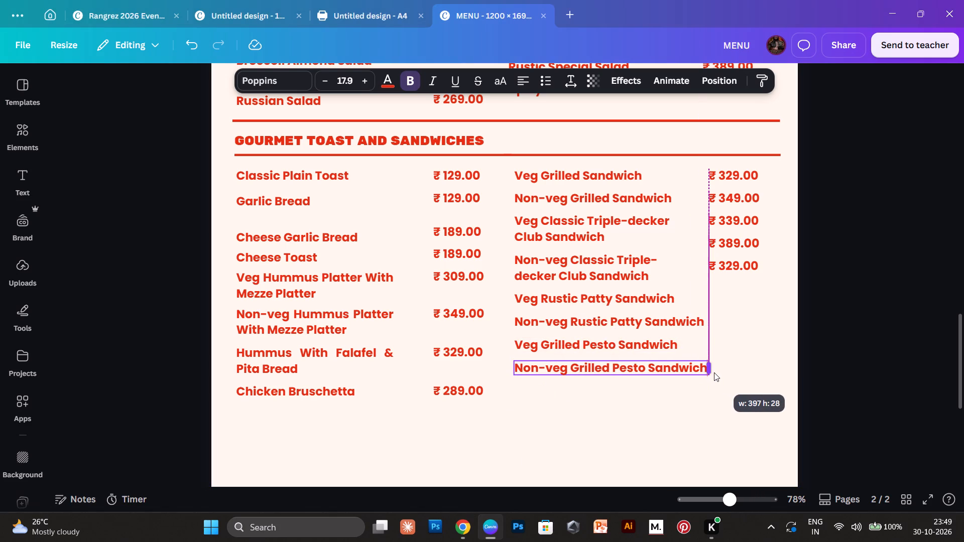
drag(714, 372, 715, 374)
click(821, 302)
Delete the lowest ₹ 329.00 price in the price column beside the sandwich names.
scroll(821, 302, down, 2)
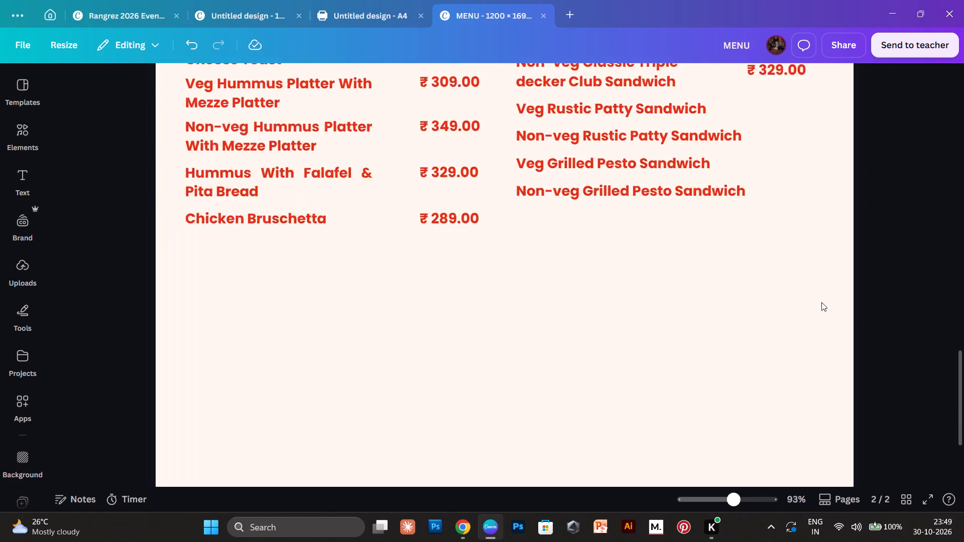
scroll(821, 302, up, 5)
click(836, 200)
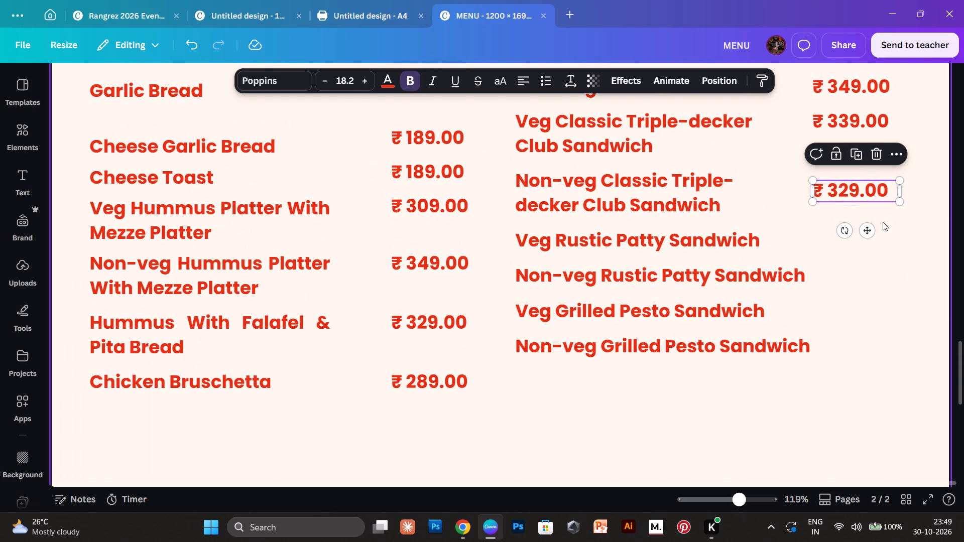
scroll(883, 222, up, 1)
scroll(939, 287, down, 1)
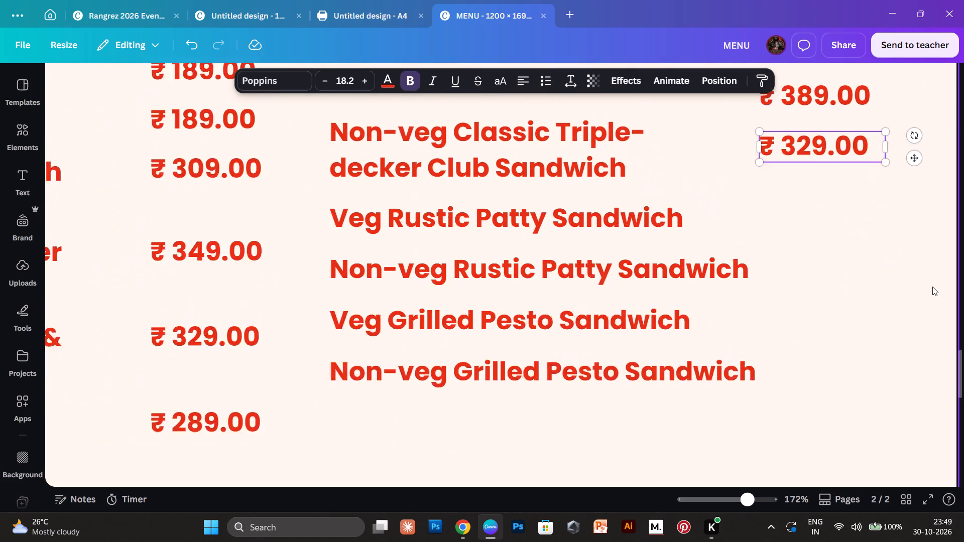
scroll(932, 286, up, 2)
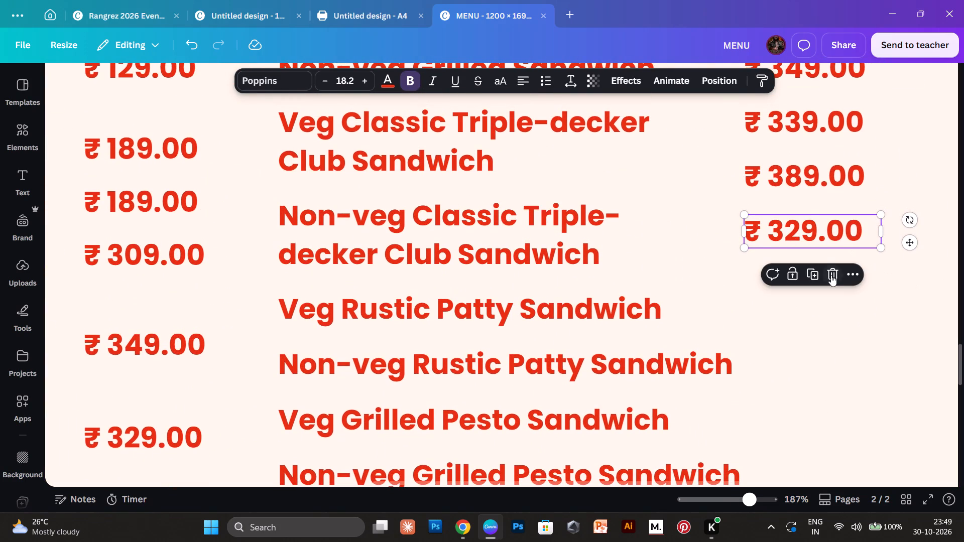
click(831, 274)
click(813, 233)
click(831, 194)
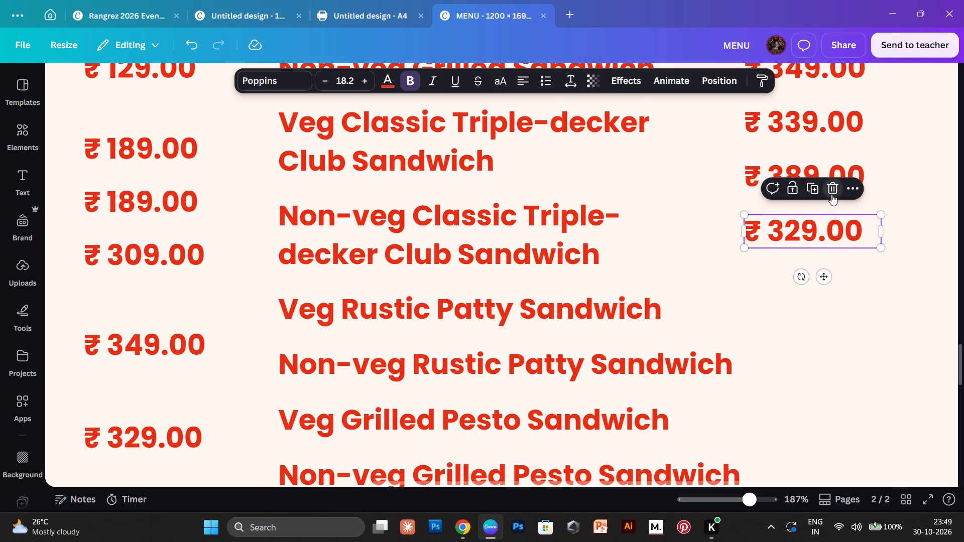
Move the ₹ 389.00 price down and slightly left, level with the first line of Non-veg Classic Triple-decker Club Sandwich.
drag(818, 185, 816, 218)
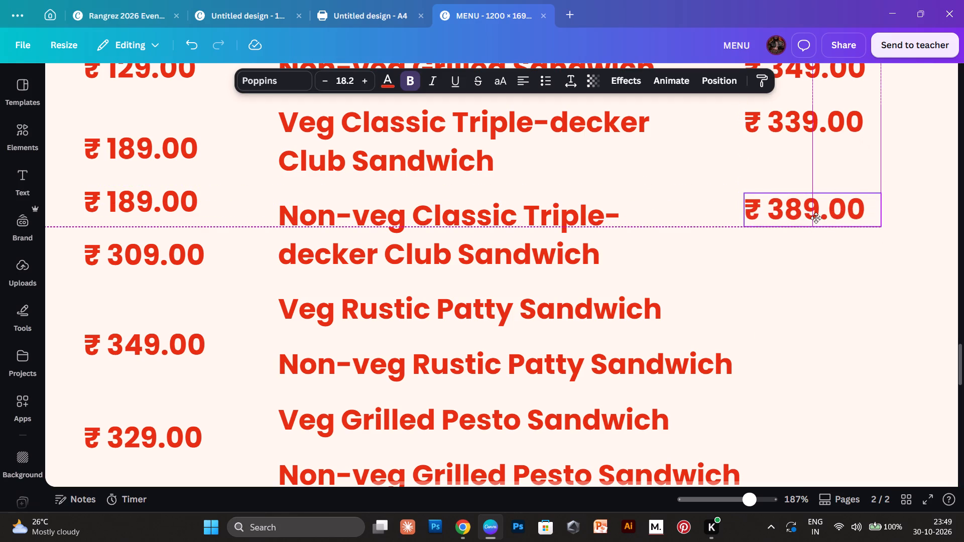
drag(816, 218, 810, 215)
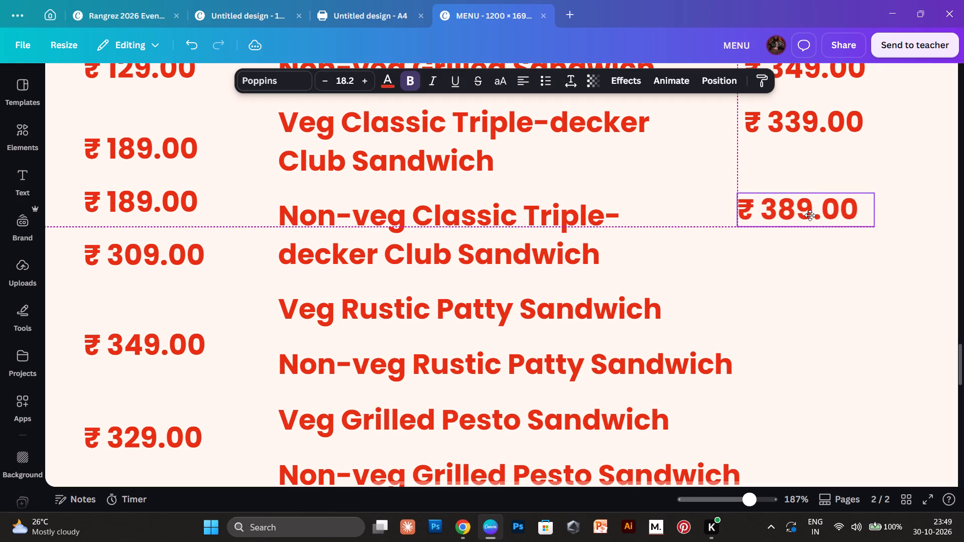
drag(810, 215, 808, 219)
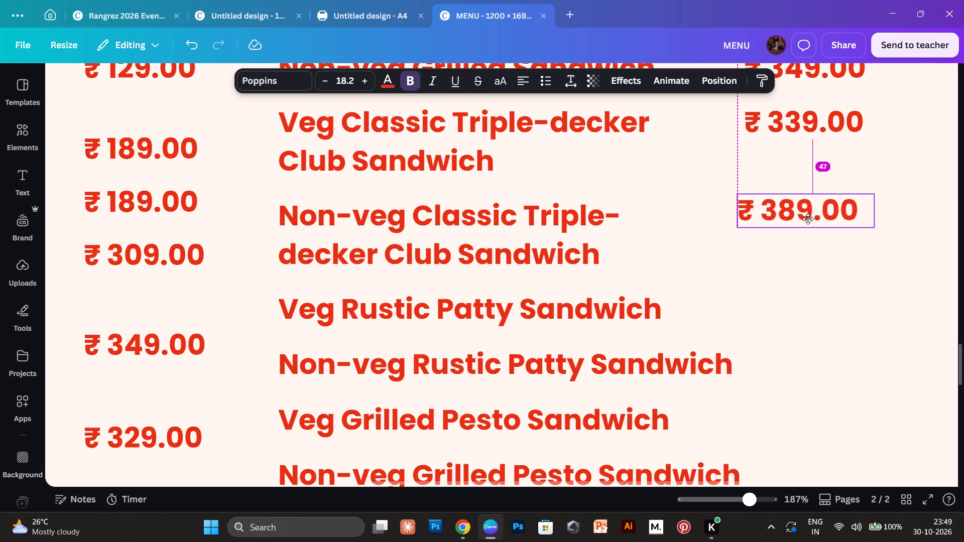
drag(808, 219, 809, 226)
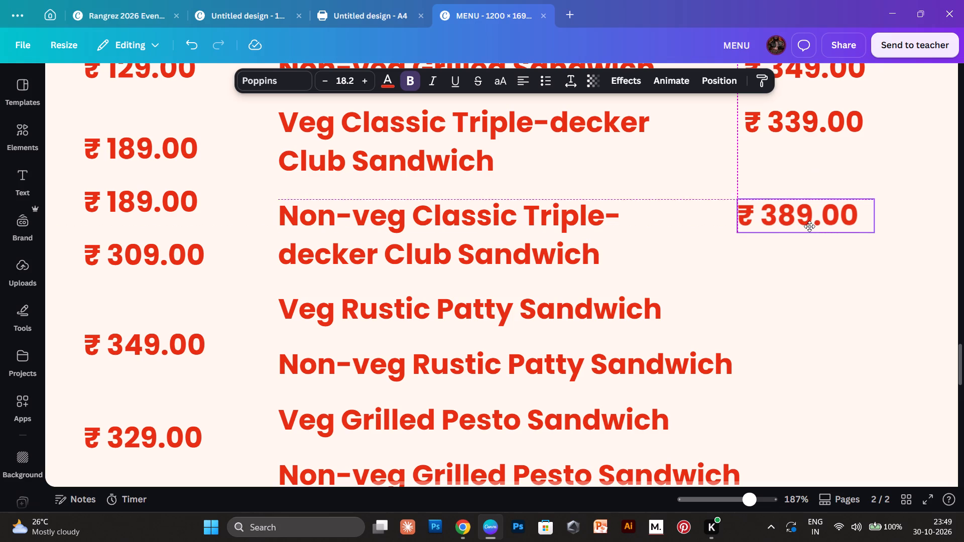
drag(809, 226, 809, 228)
Duplicate the ₹ 389.00 price and place the copy directly below it, level with Veg Rustic Patty Sandwich.
scroll(809, 228, down, 1)
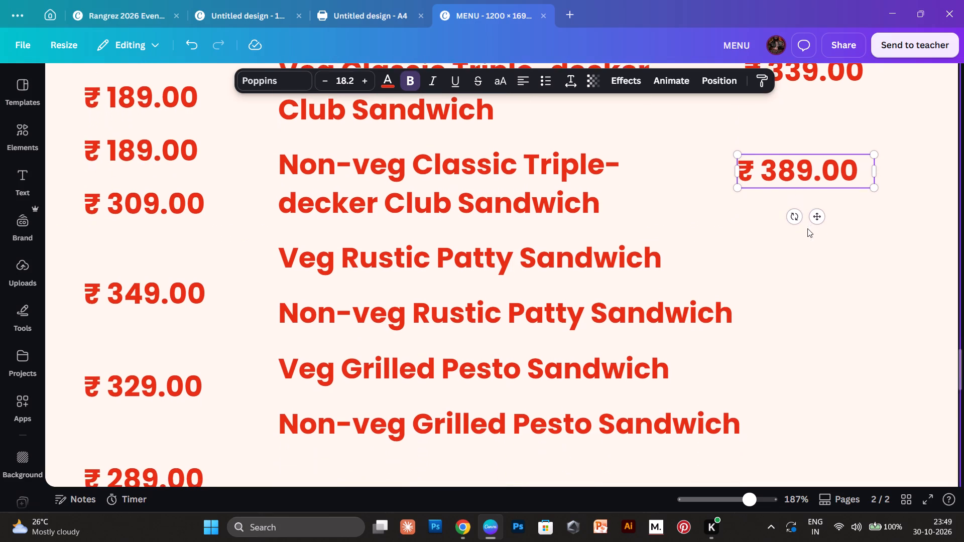
scroll(807, 228, down, 1)
click(804, 128)
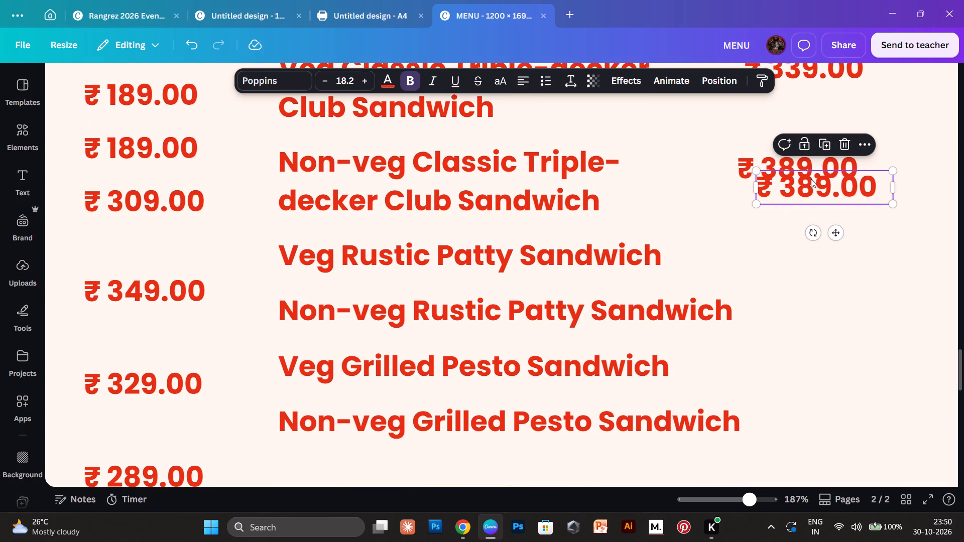
drag(811, 180, 809, 211)
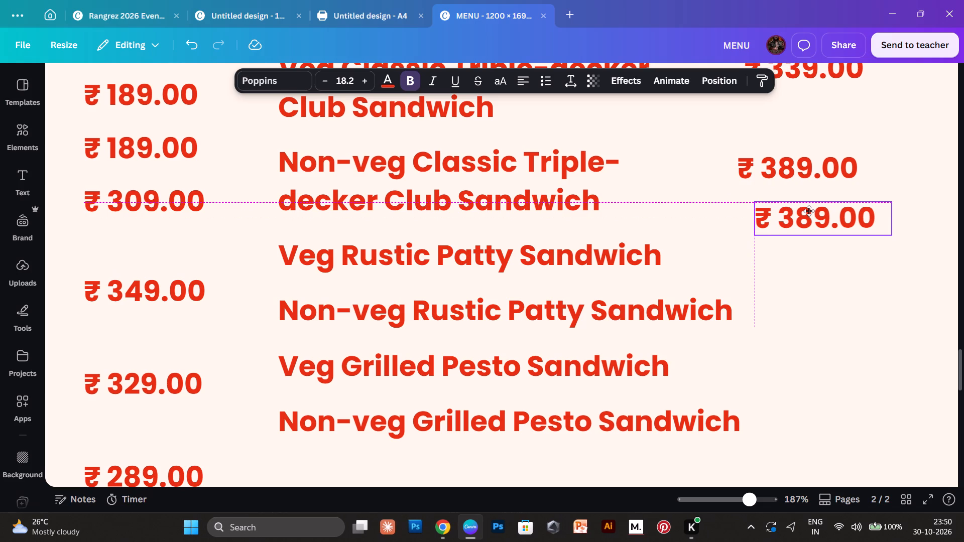
drag(809, 211, 790, 247)
Add three more ₹ 389.00 copies beside Non-veg Rustic Patty, Veg Grilled Pesto and Non-veg Grilled Pesto Sandwich, aligned in one column.
click(804, 213)
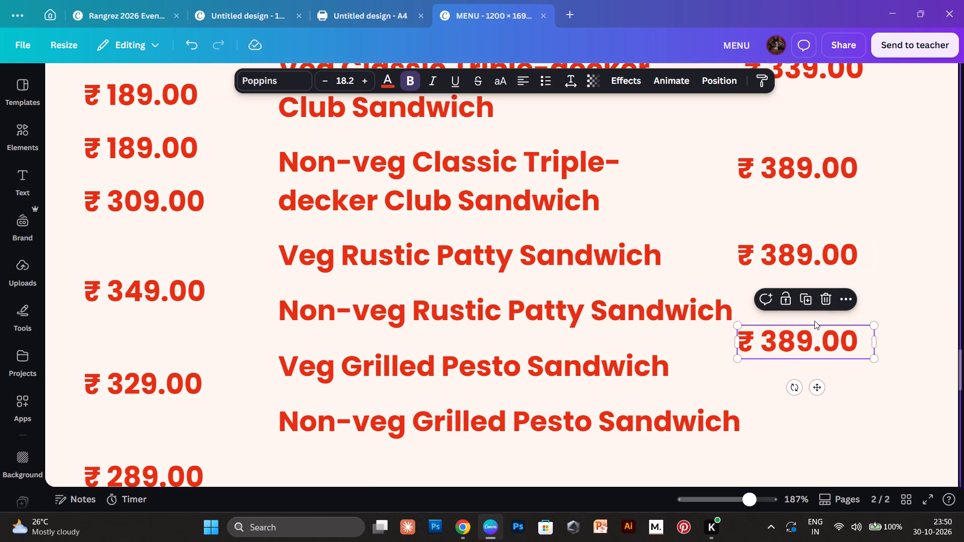
drag(782, 362, 785, 343)
drag(814, 386, 820, 356)
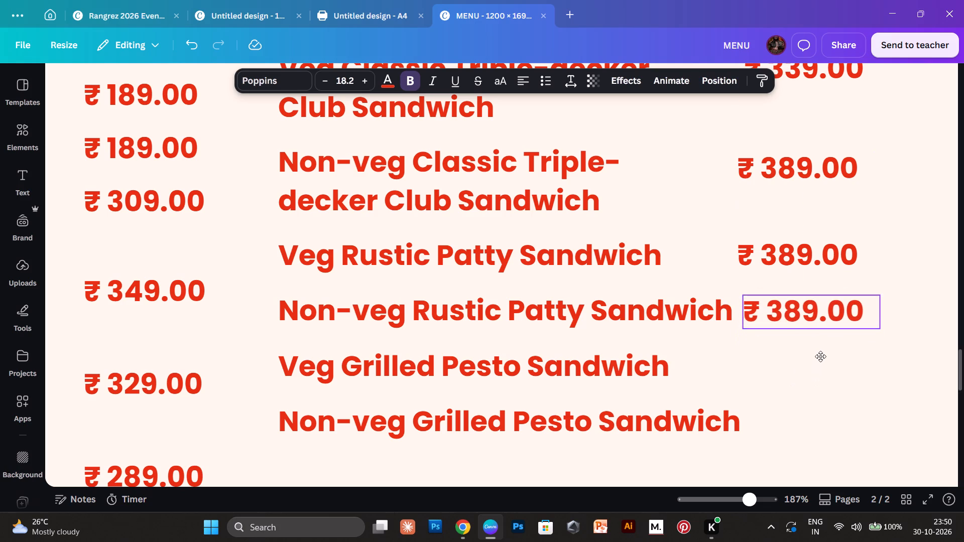
drag(820, 356, 814, 354)
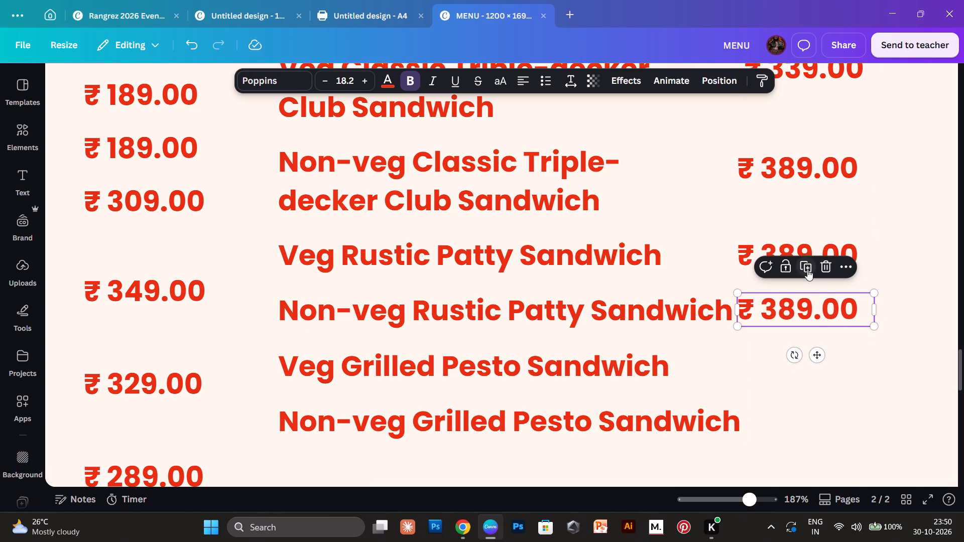
click(807, 269)
click(809, 321)
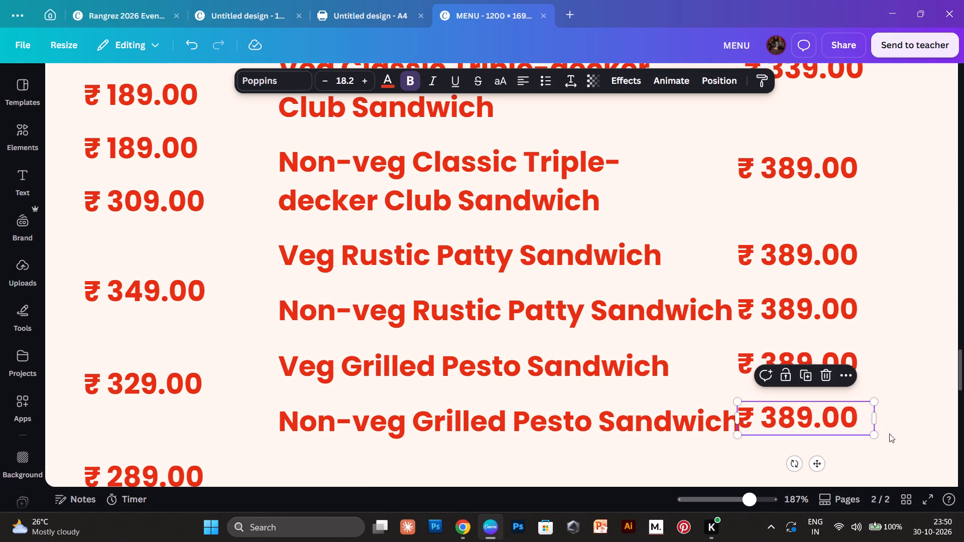
Narrow the Non-veg Grilled Pesto Sandwich box so the name wraps onto two lines, clear of its price.
scroll(842, 438, down, 1)
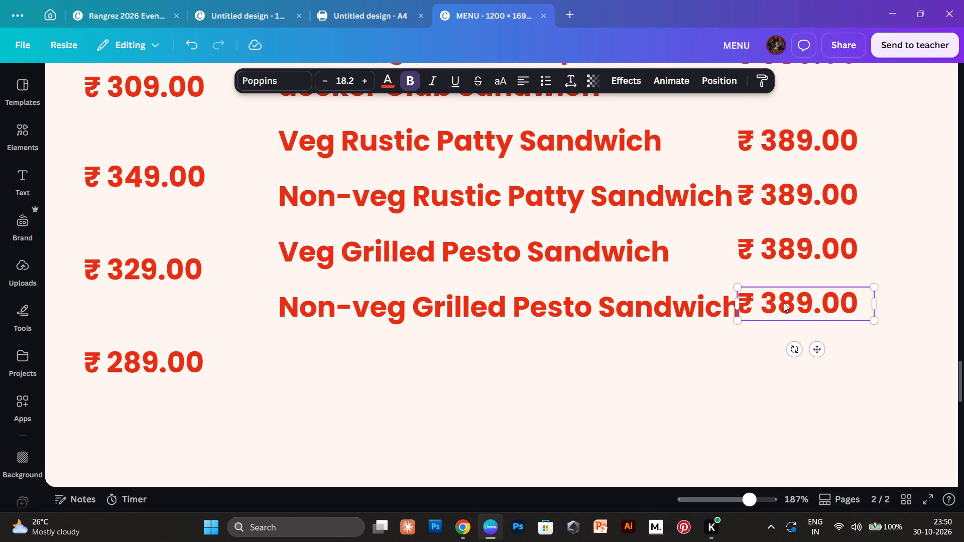
click(784, 303)
click(785, 303)
click(687, 339)
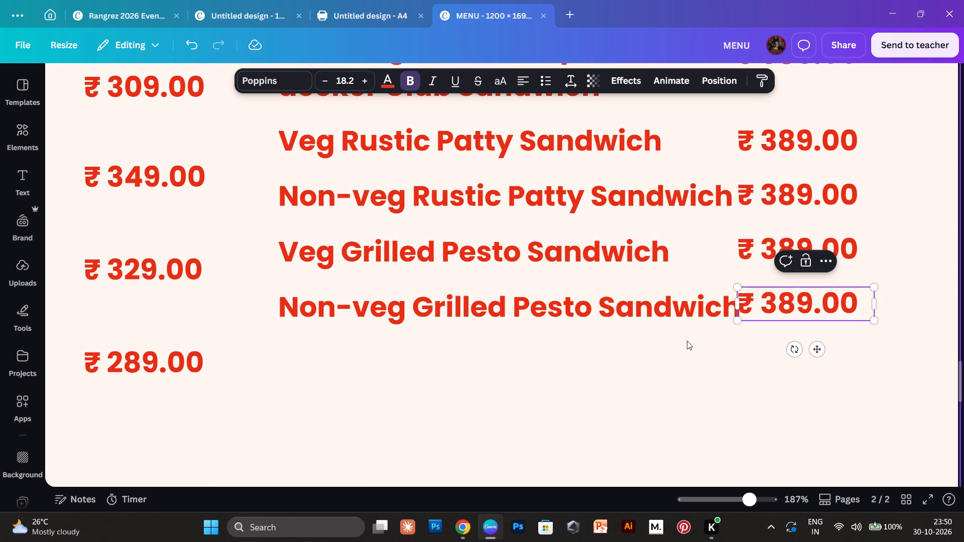
click(679, 315)
drag(752, 310, 736, 307)
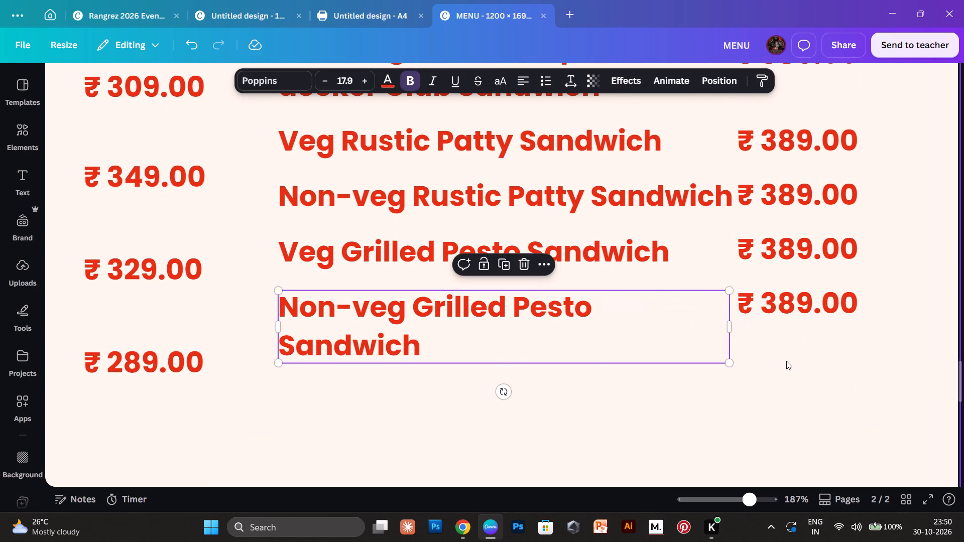
click(787, 359)
Nudge the two lowest ₹ 389.00 prices down, level with Non-veg Grilled Pesto and Veg Grilled Pesto Sandwich.
drag(788, 302, 788, 306)
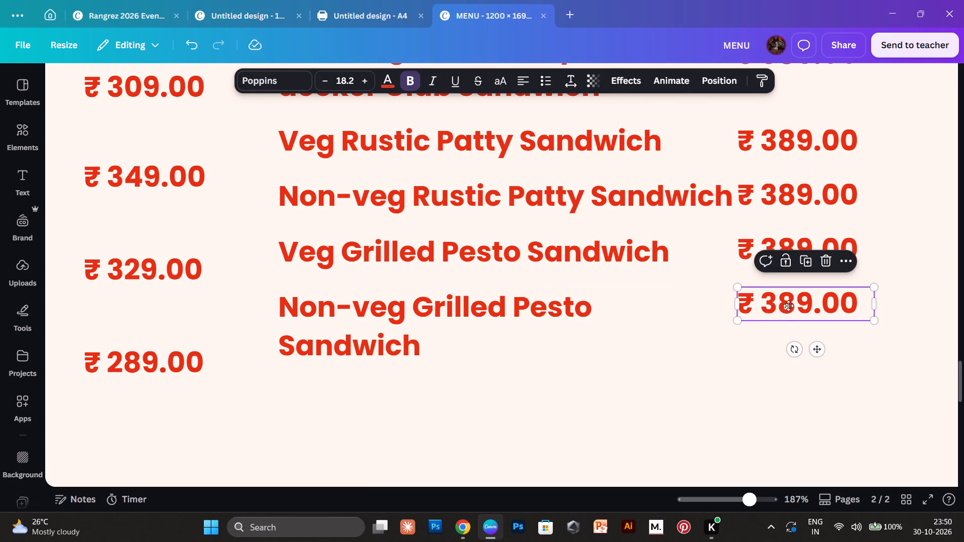
drag(788, 306, 788, 308)
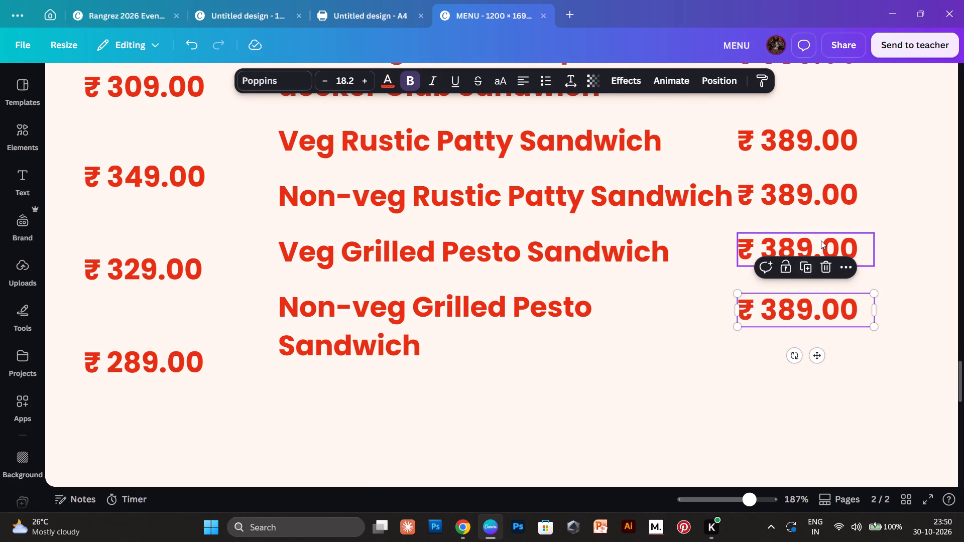
click(819, 241)
drag(819, 241, 818, 247)
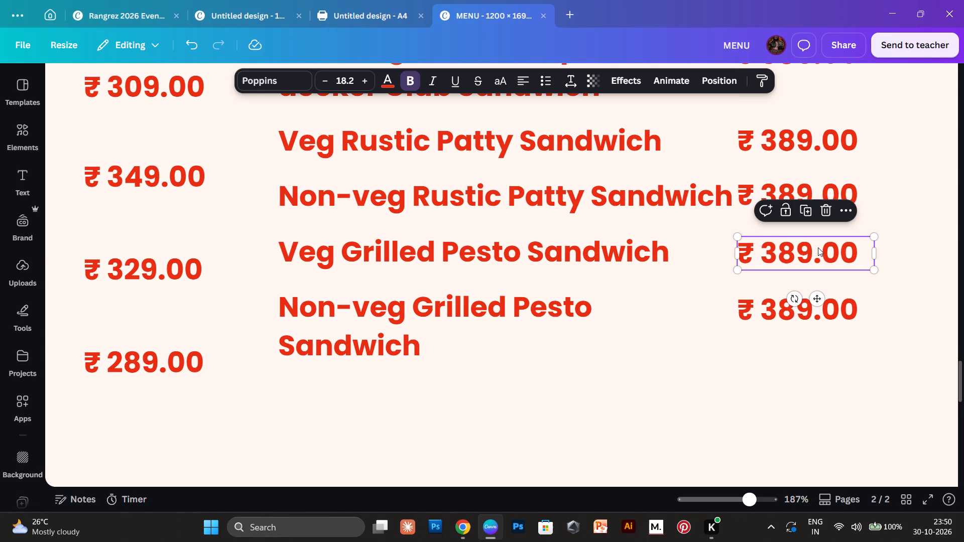
Adjust the Non-veg Grilled Pesto Sandwich box's width to meet the price column's left edge, with the name on two lines.
click(536, 318)
drag(732, 325, 749, 321)
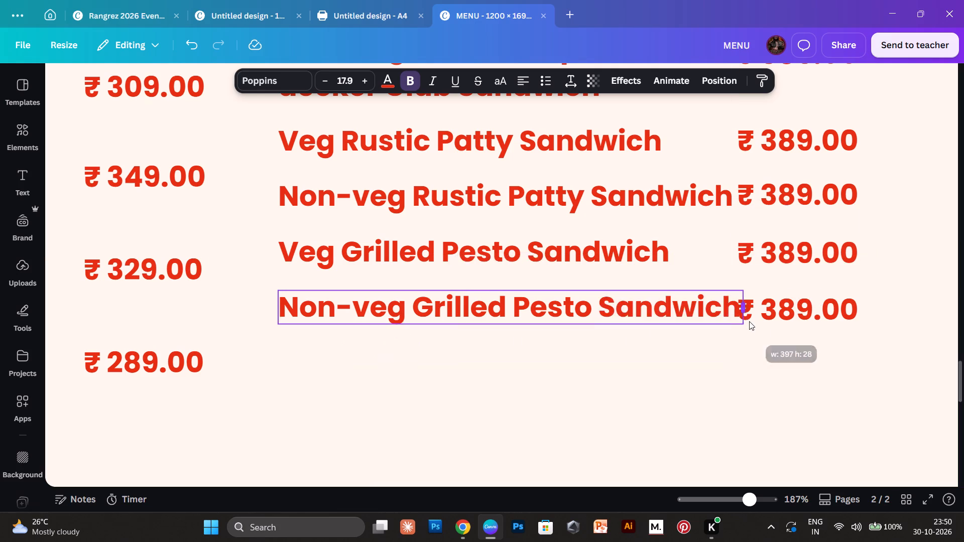
drag(749, 321, 740, 327)
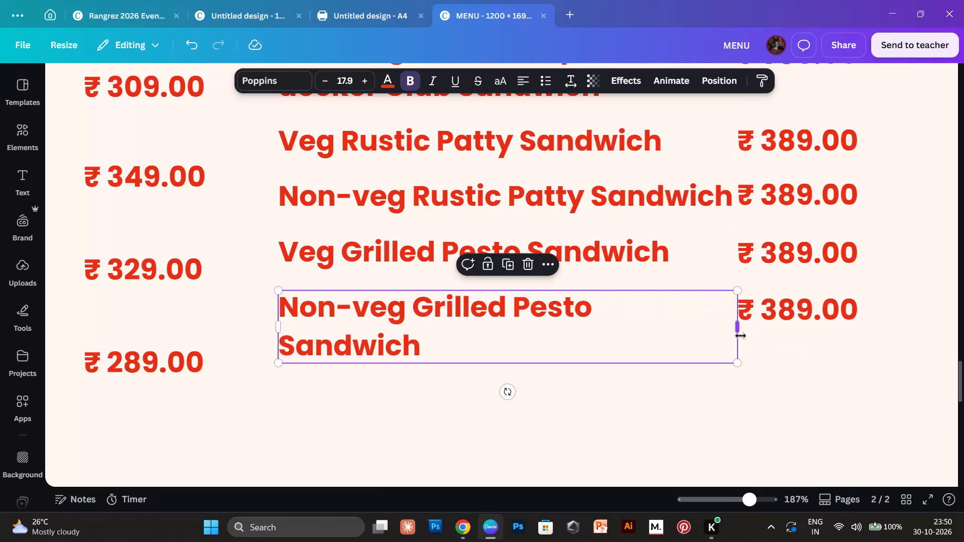
click(808, 365)
scroll(817, 354, up, 1)
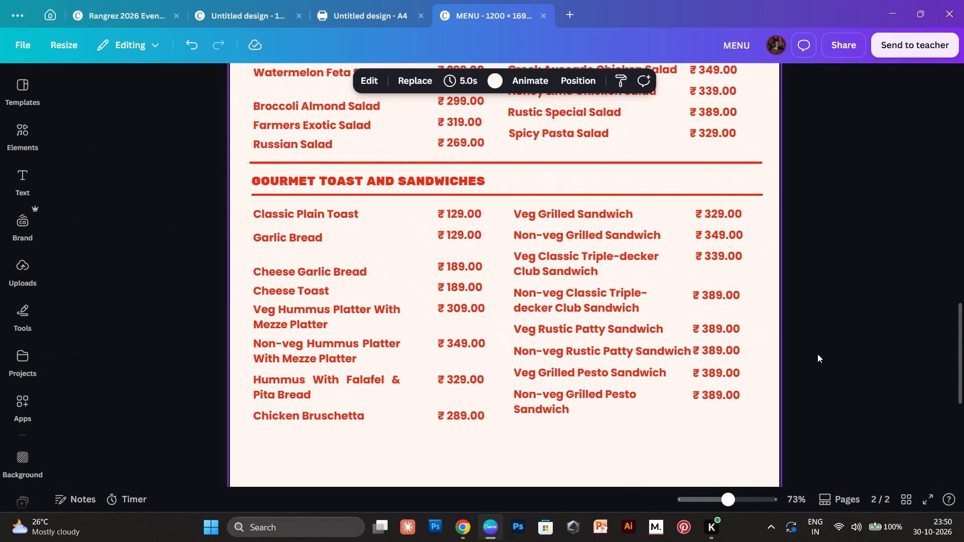
Replace the Non-veg Grilled Pesto Sandwich price with ₹ 329.00, copied from the Petpooja page in Chrome.
scroll(817, 354, down, 2)
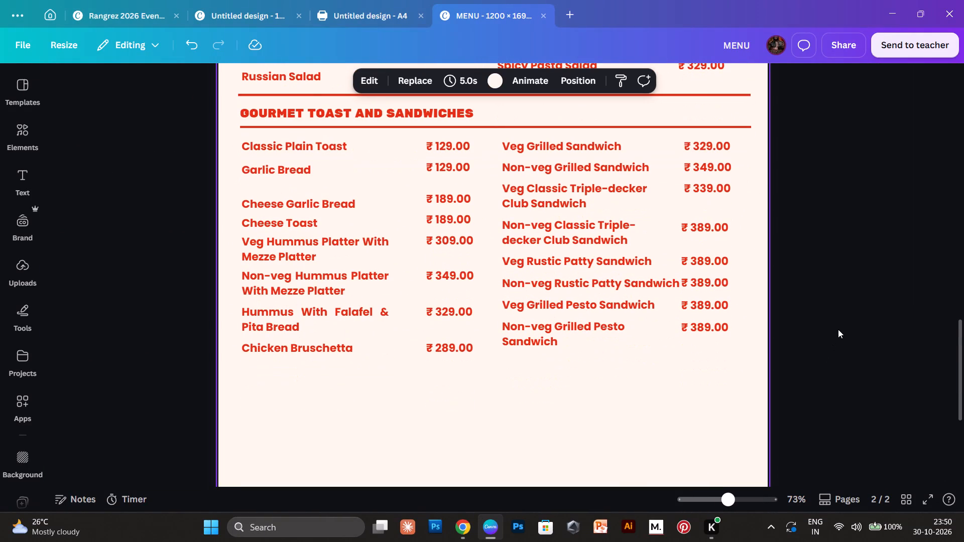
click(471, 522)
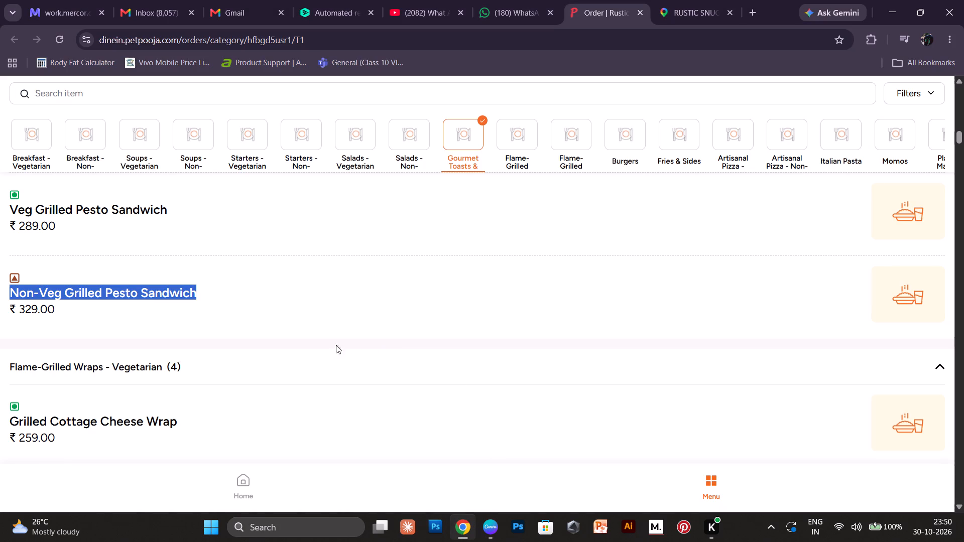
drag(74, 304, 1, 318)
click(1, 318)
key(ctrl+c)
drag(7, 311, 138, 314)
key(ctrl+c)
click(490, 523)
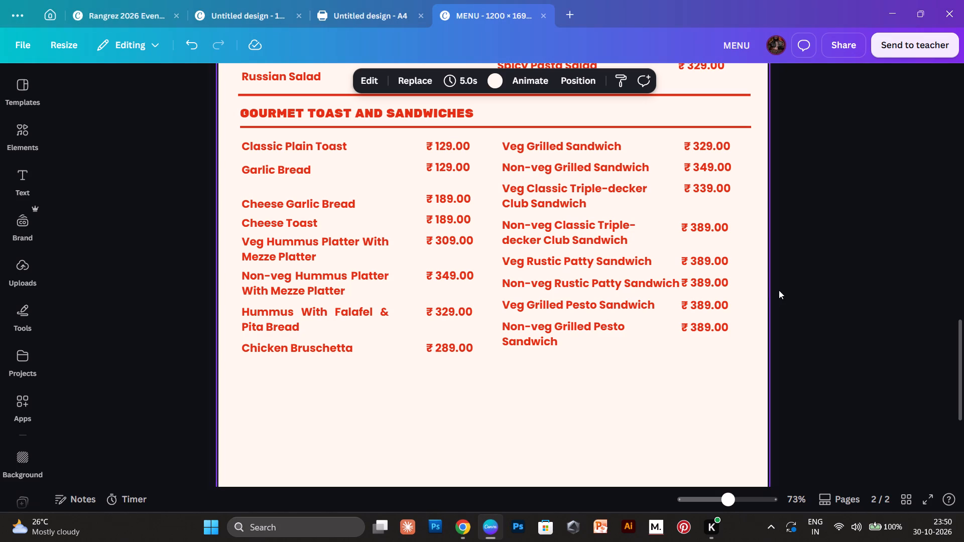
double_click(709, 330)
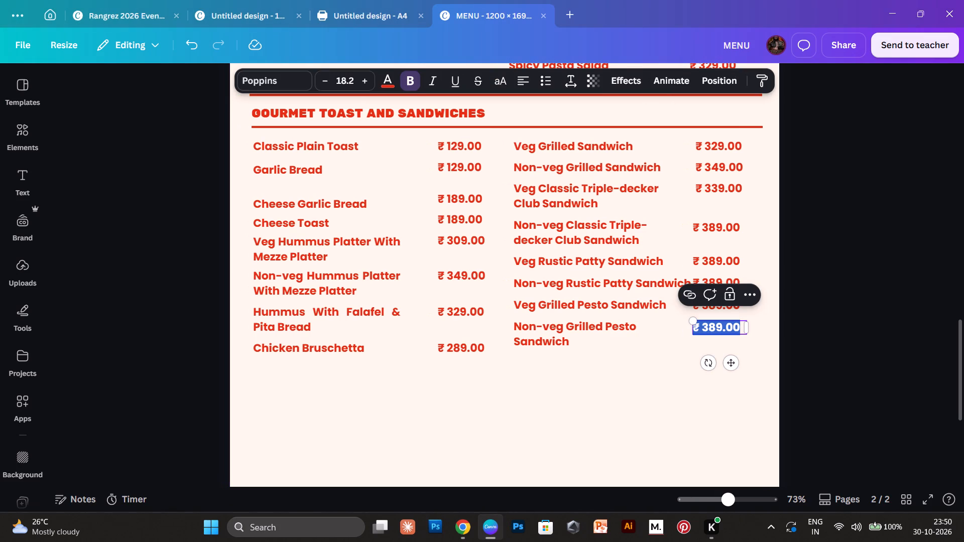
key(ctrl+v)
Replace the Veg Grilled Pesto Sandwich price in the Canva menu with ₹ 289.00, copied from the Petpooja page.
click(460, 528)
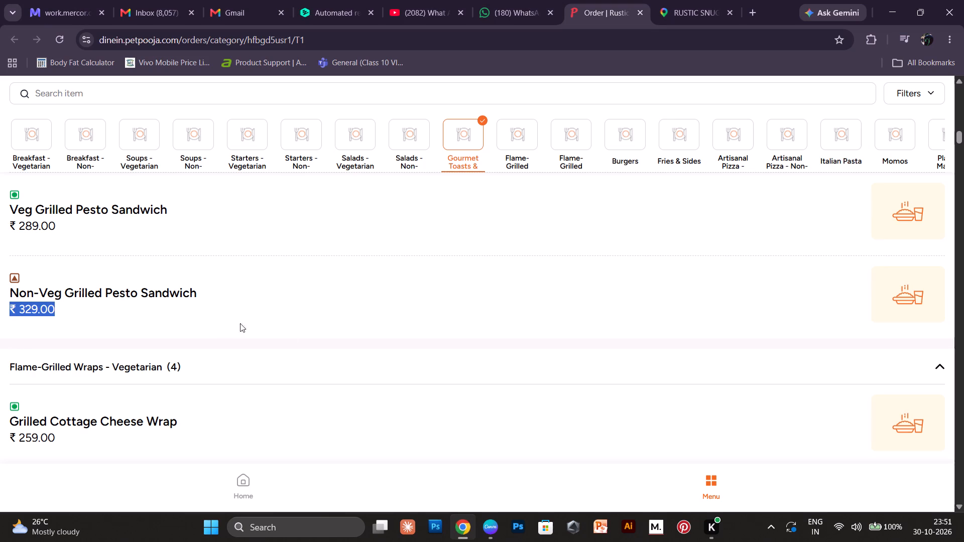
scroll(215, 323, up, 1)
drag(0, 294, 122, 302)
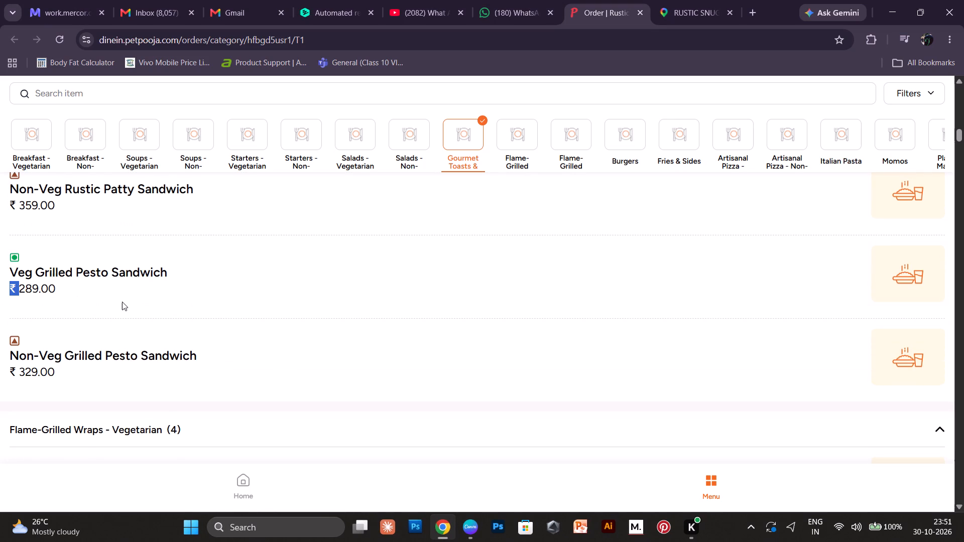
key(ctrl+c)
click(474, 524)
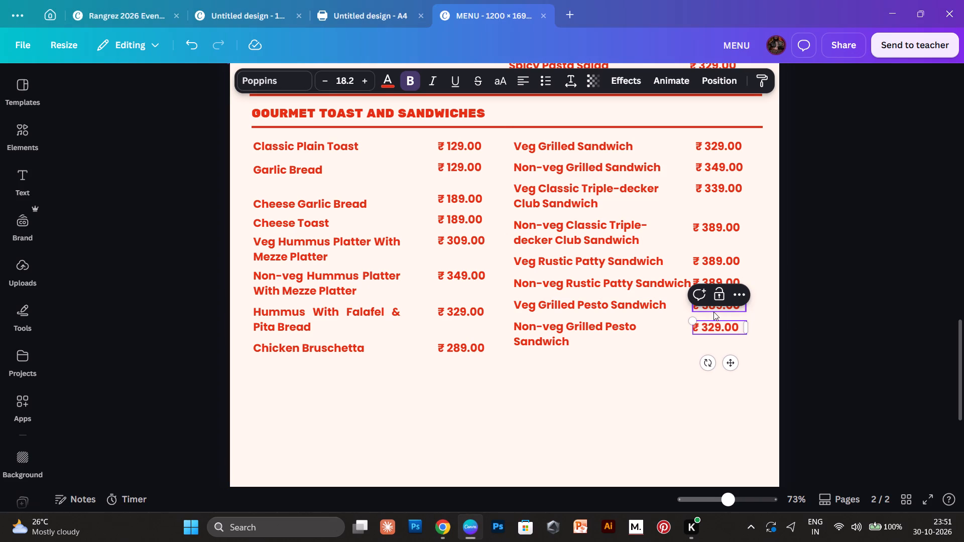
double_click(713, 311)
key(ctrl+v)
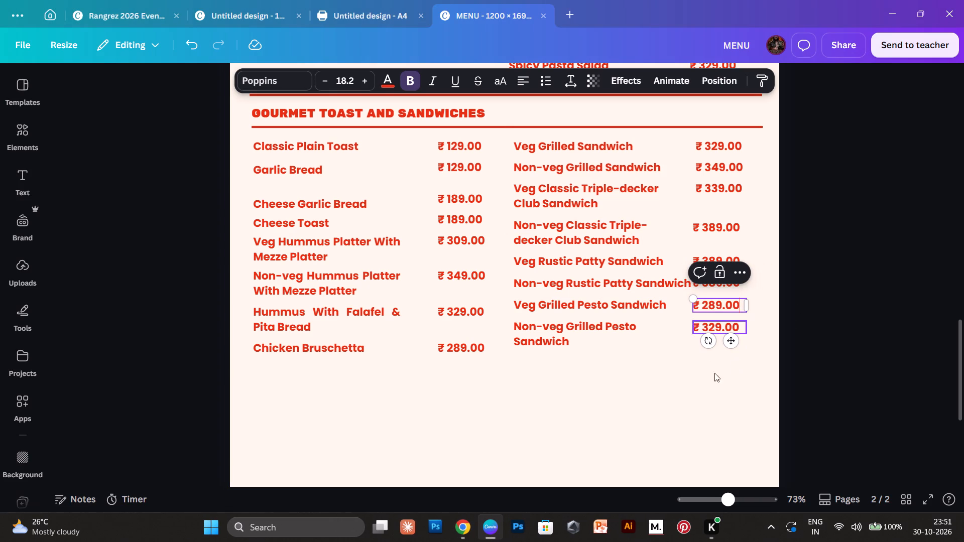
Replace the Non-veg Rustic Patty Sandwich price in the Canva menu with ₹ 359.00, copied from the Petpooja page.
click(458, 520)
scroll(382, 330, up, 3)
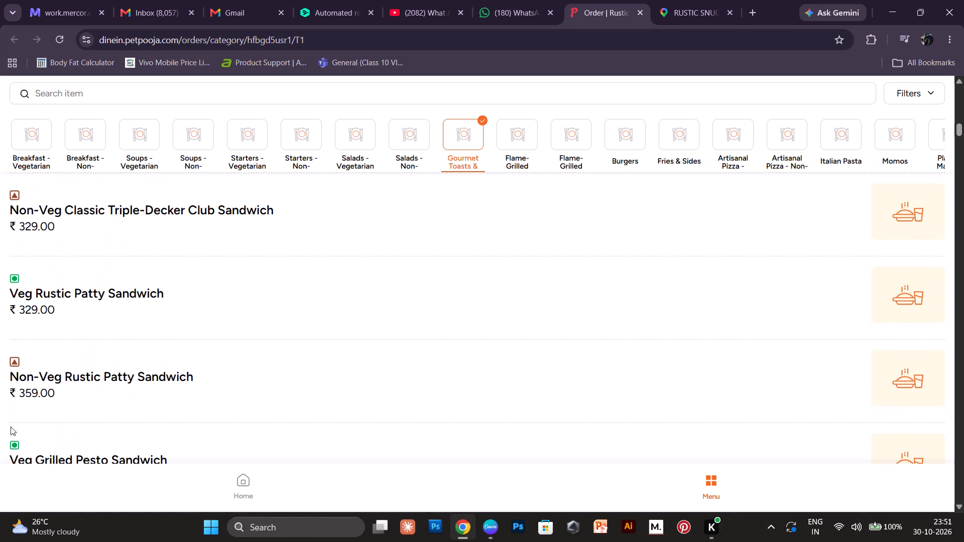
drag(4, 396, 139, 410)
key(ctrl+c)
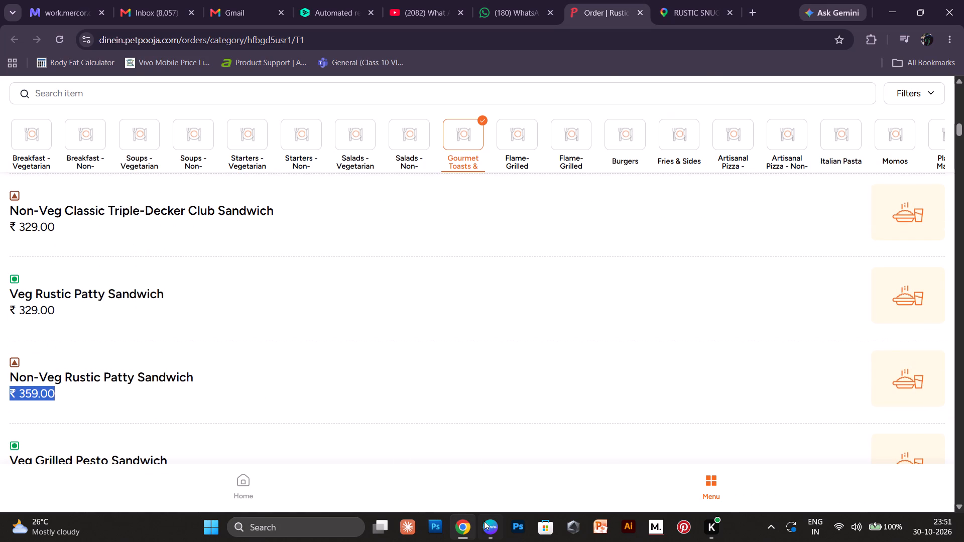
click(484, 522)
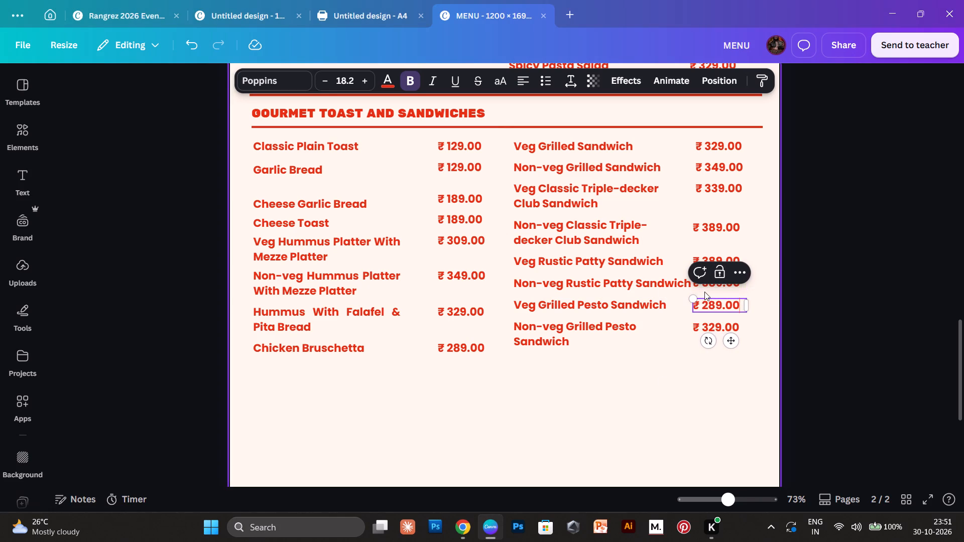
click(708, 289)
click(708, 289)
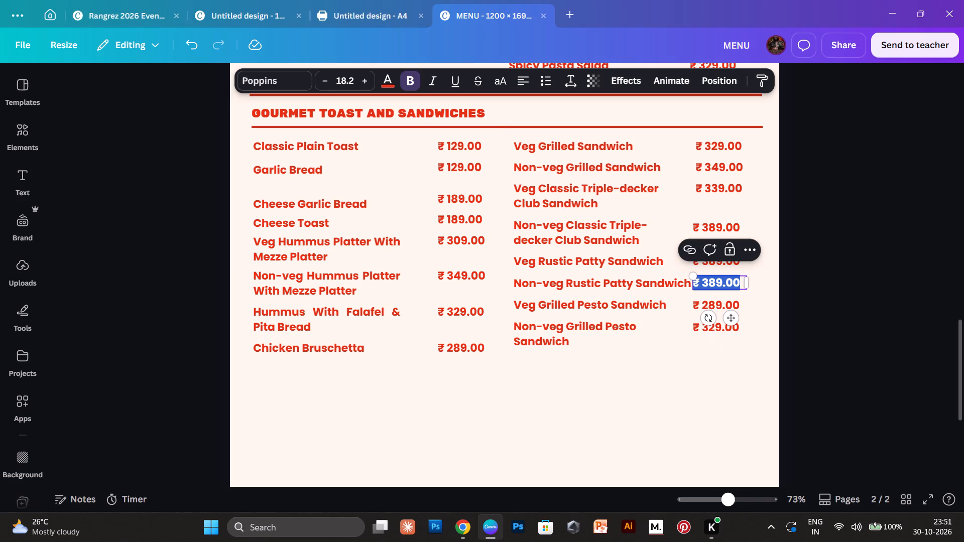
key(ctrl+v)
Replace the Veg Rustic Patty Sandwich price in the Canva menu with ₹ 329.00, copied from the Petpooja page.
click(471, 529)
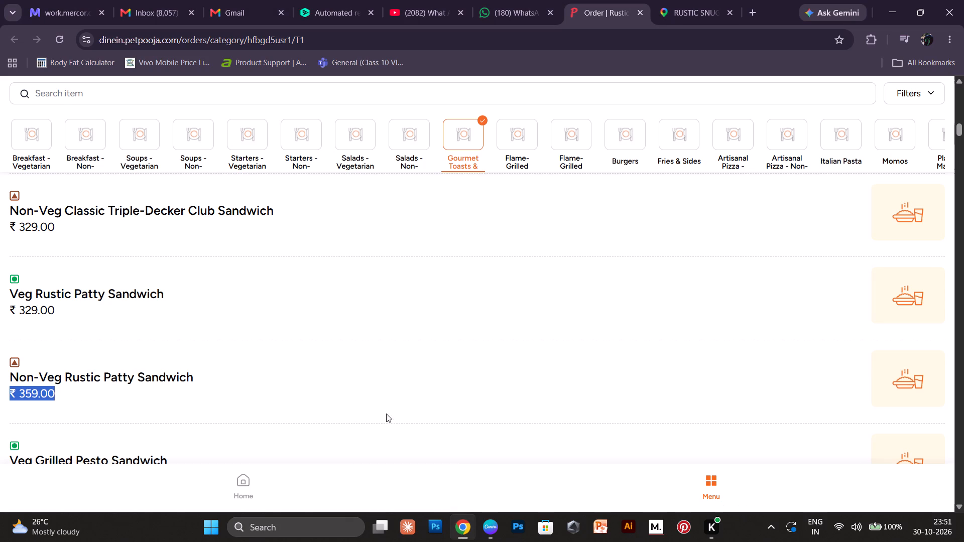
drag(5, 311, 117, 317)
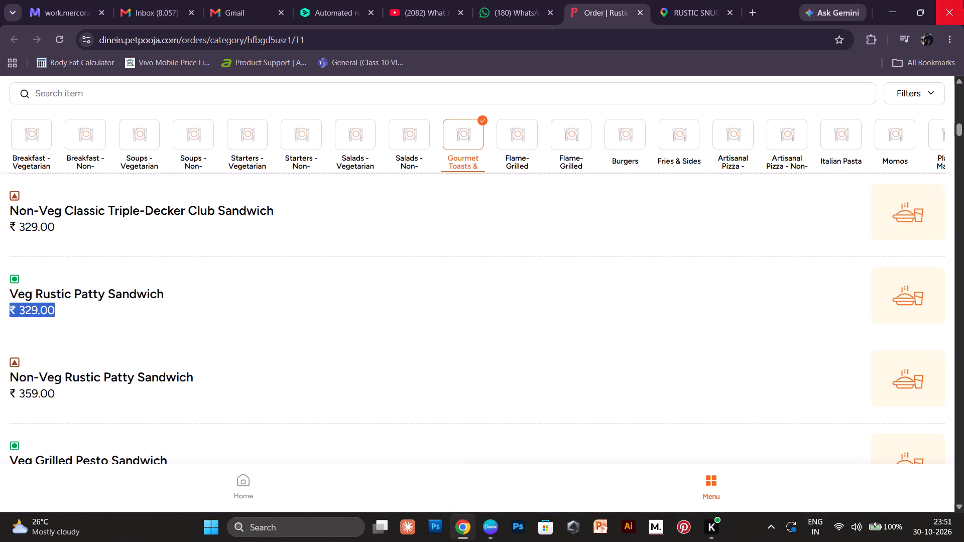
key(ctrl+c)
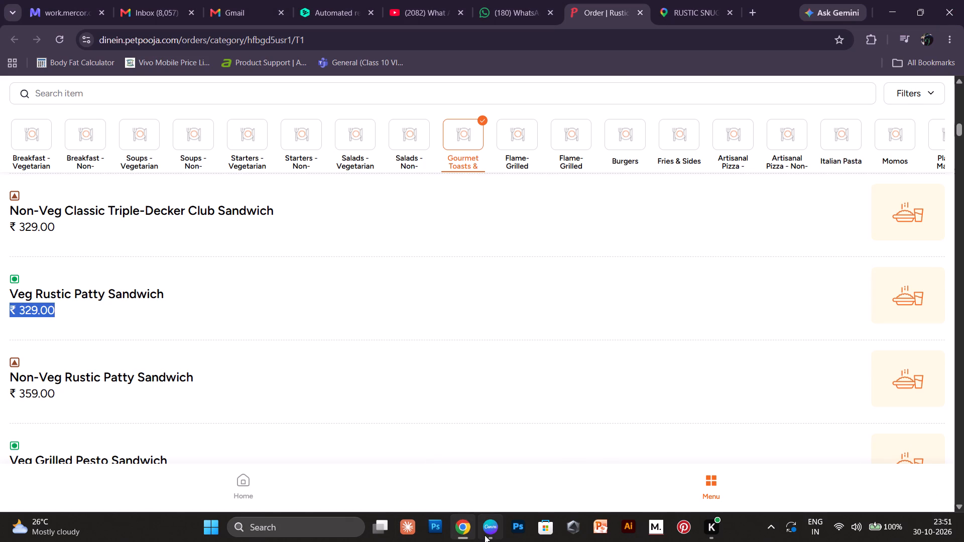
click(486, 535)
click(717, 261)
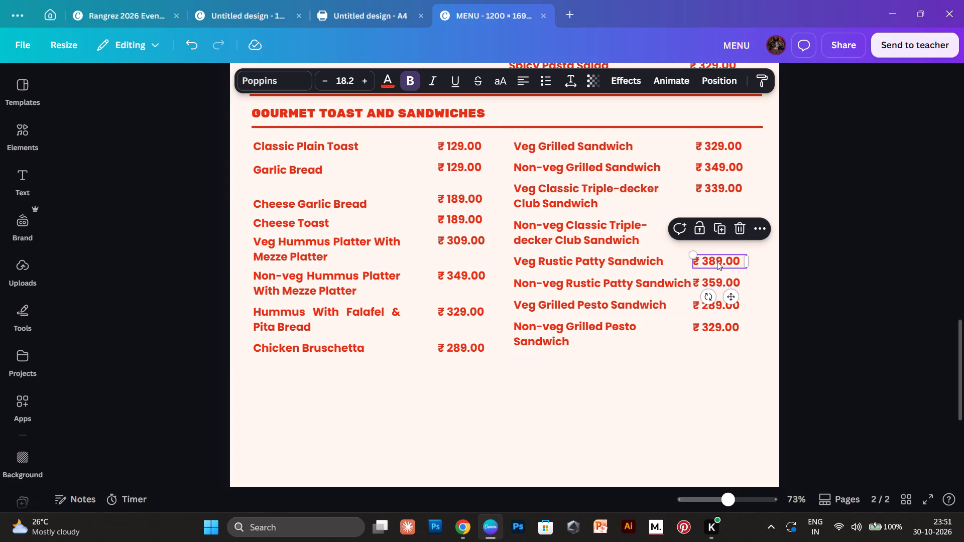
click(717, 261)
key(ctrl+v)
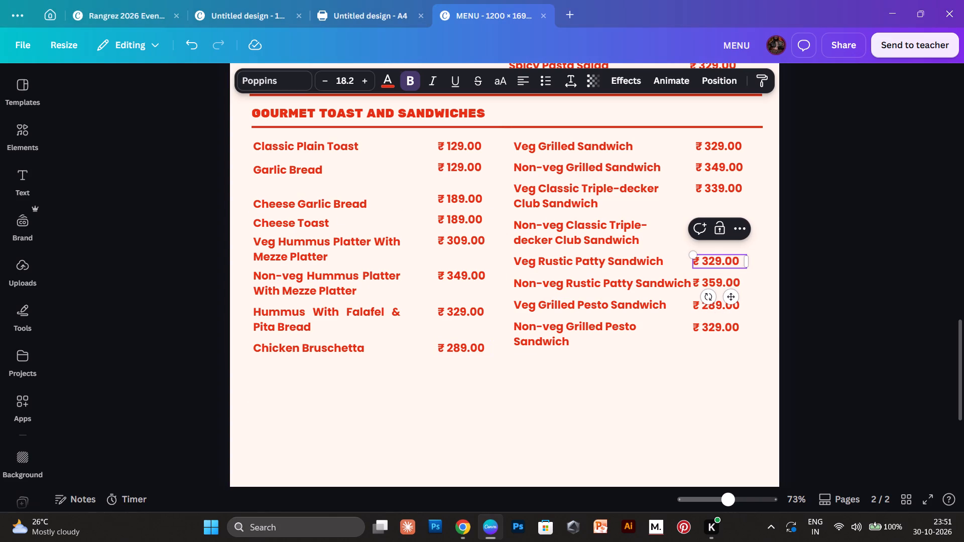
Replace the Non-veg Classic Triple-decker Club Sandwich price in the Canva menu with ₹ 329.00 from the Petpooja page.
click(458, 533)
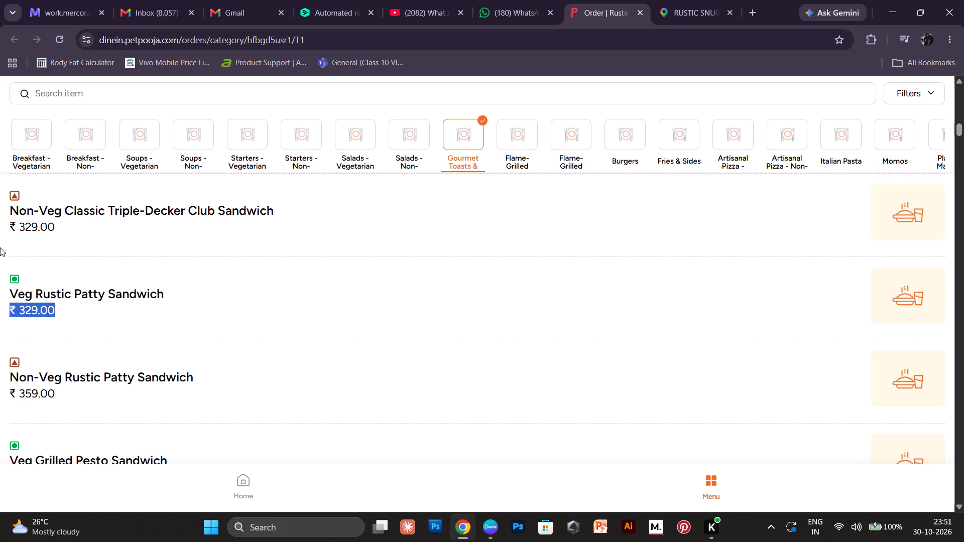
drag(0, 233, 77, 226)
key(ctrl+c)
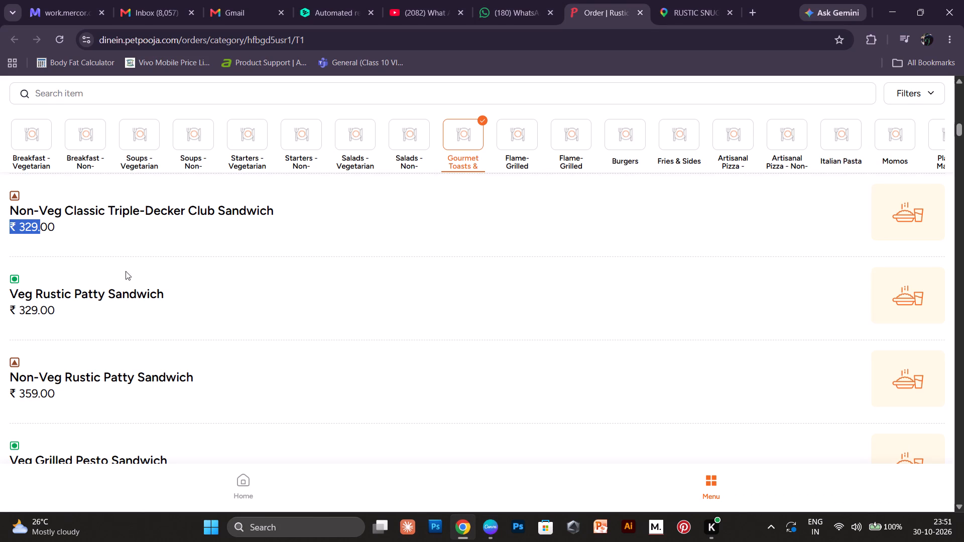
click(496, 524)
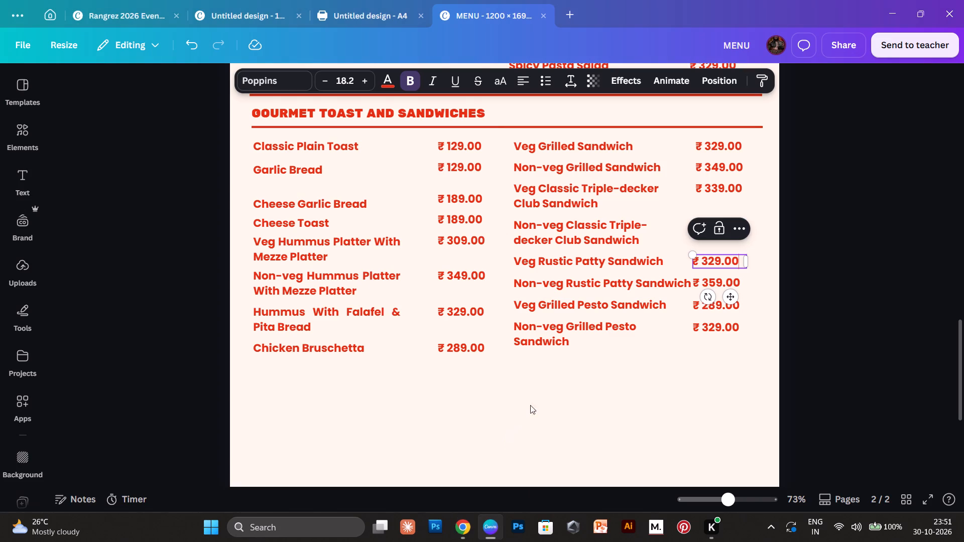
scroll(537, 394, up, 1)
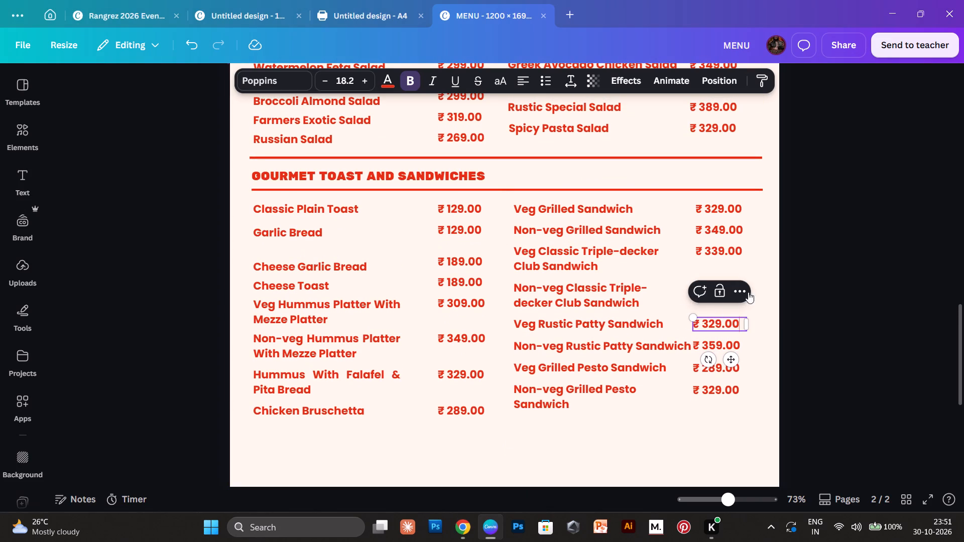
click(792, 281)
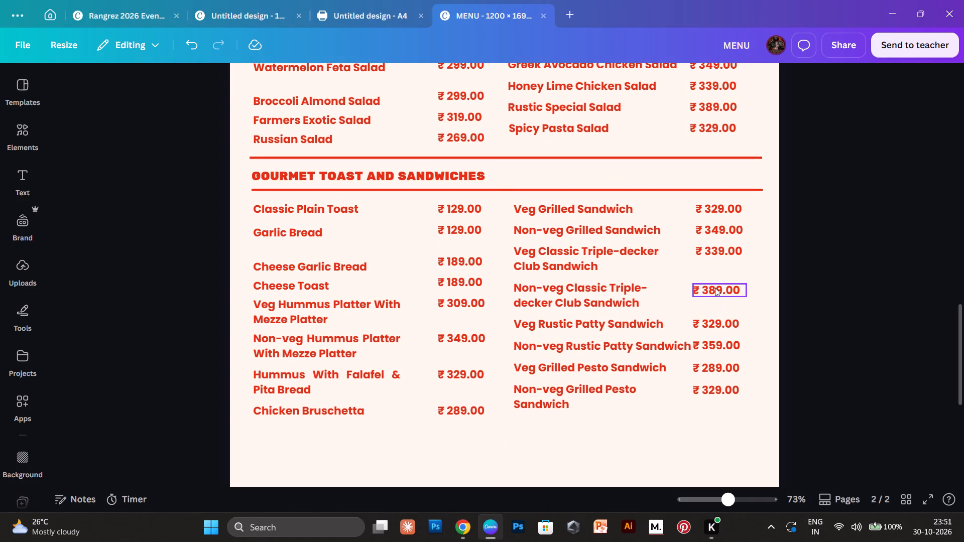
double_click(715, 288)
key(ctrl+v)
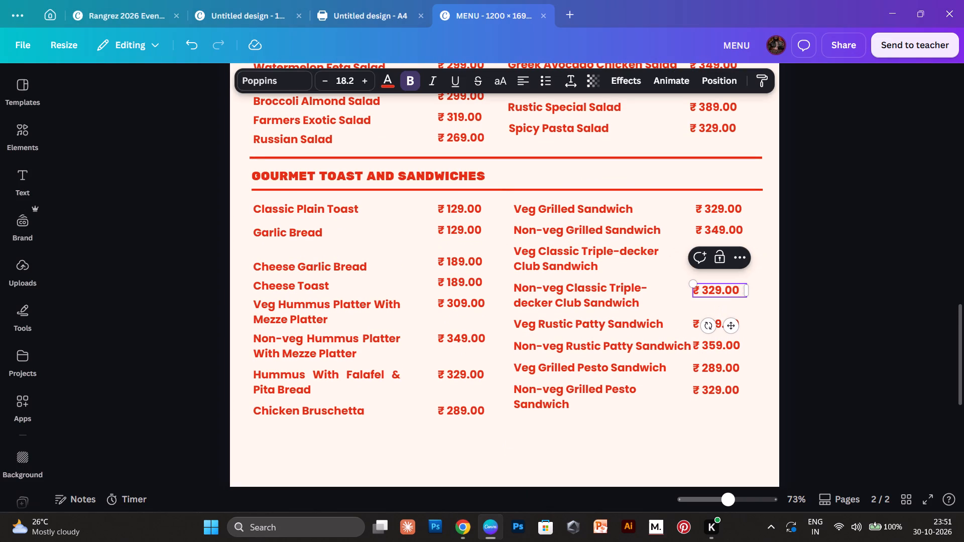
Replace the Veg Classic Triple-decker Club Sandwich price in the Canva menu with ₹ 299.00 from the Petpooja page.
click(462, 524)
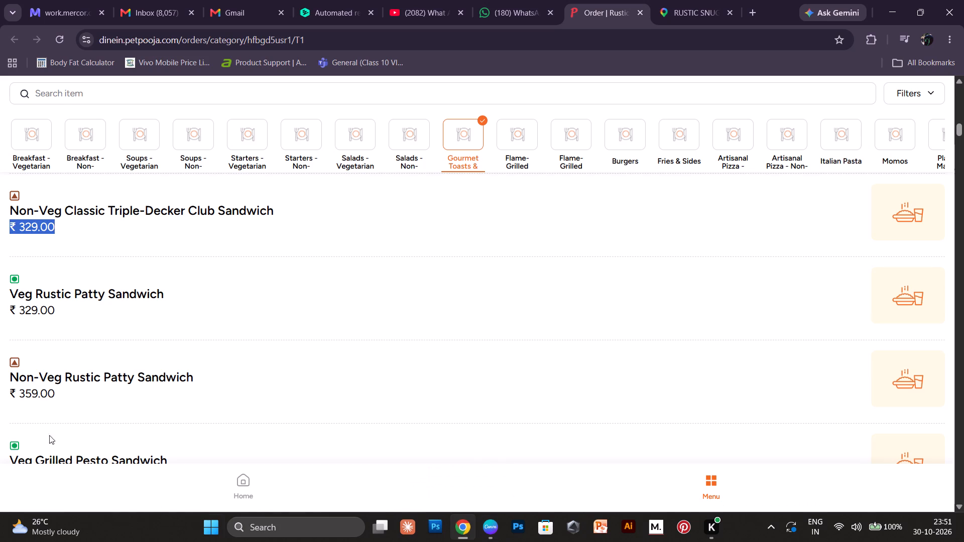
scroll(11, 387, up, 2)
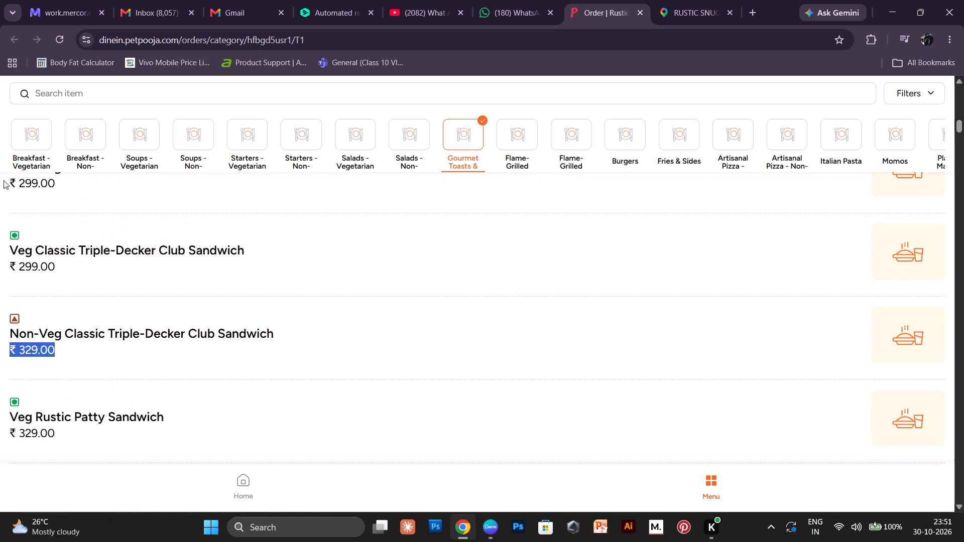
drag(5, 278, 80, 278)
key(ctrl+c)
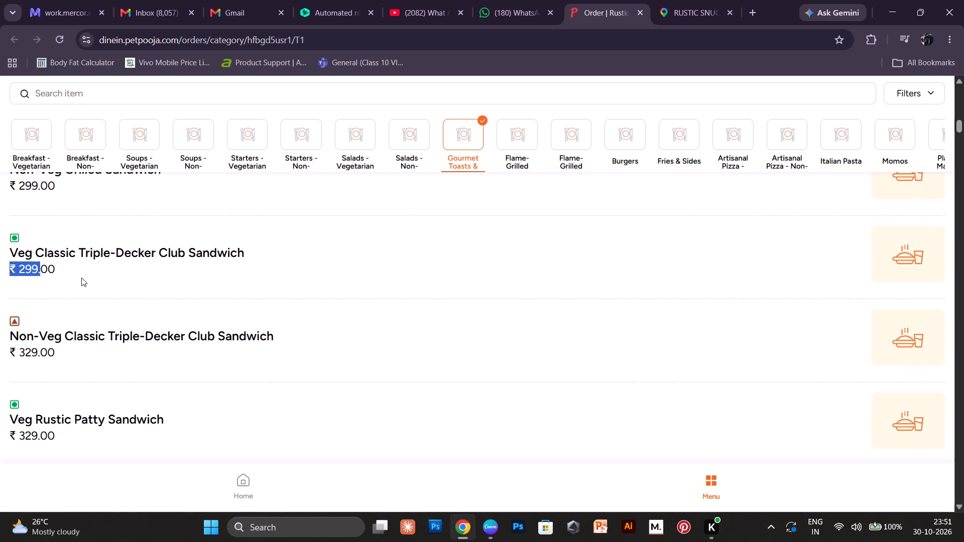
click(494, 528)
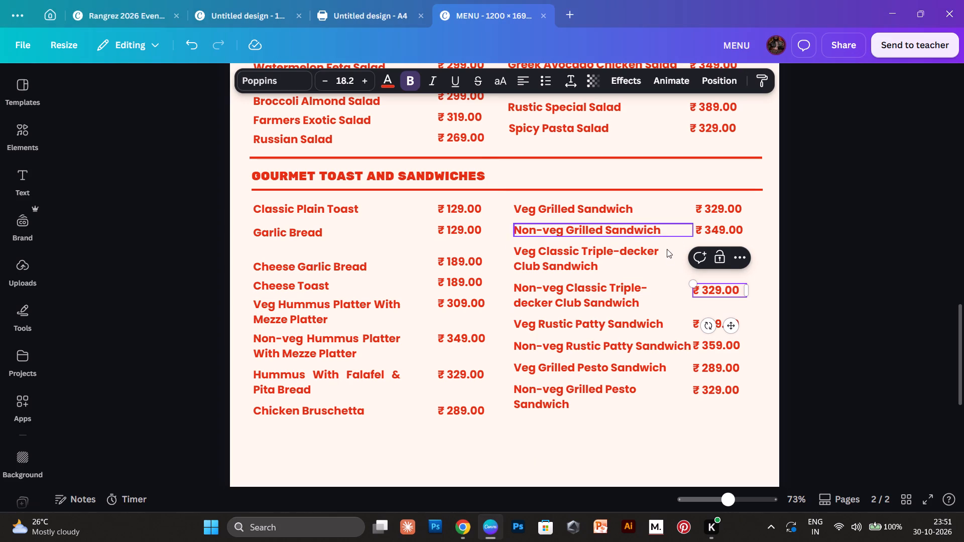
click(673, 262)
double_click(701, 255)
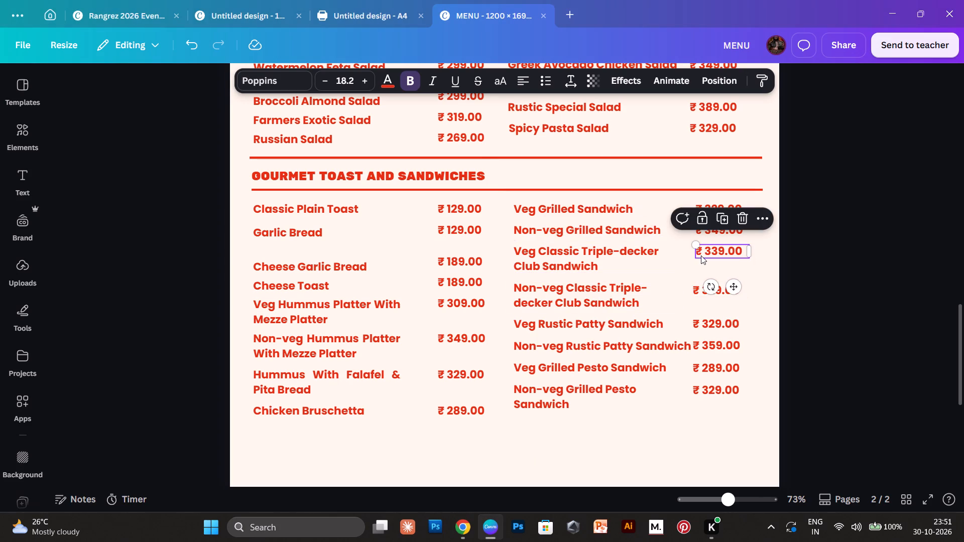
key(ctrl+v)
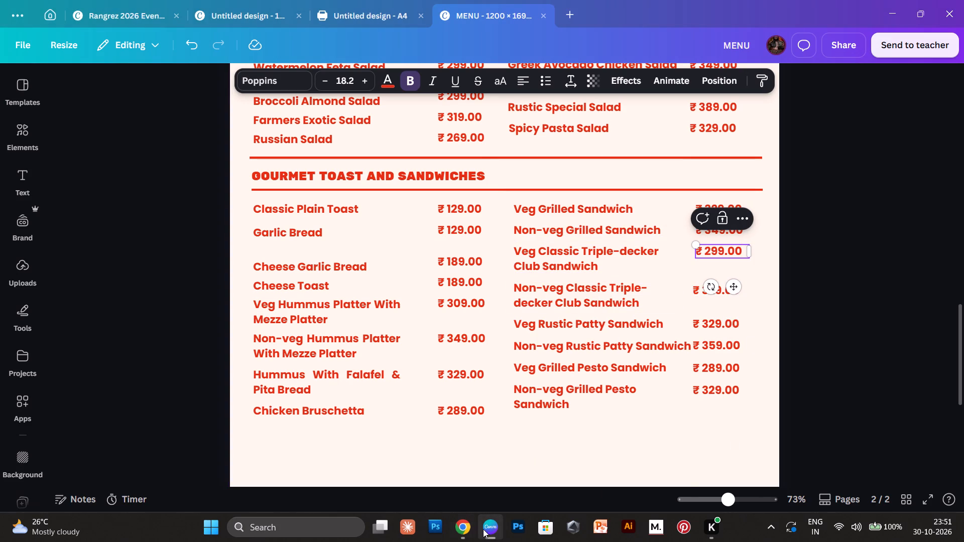
Replace the Non-veg Grilled Sandwich price in the Canva menu with ₹ 299.00, copied from the Petpooja page.
click(467, 529)
scroll(172, 267, up, 2)
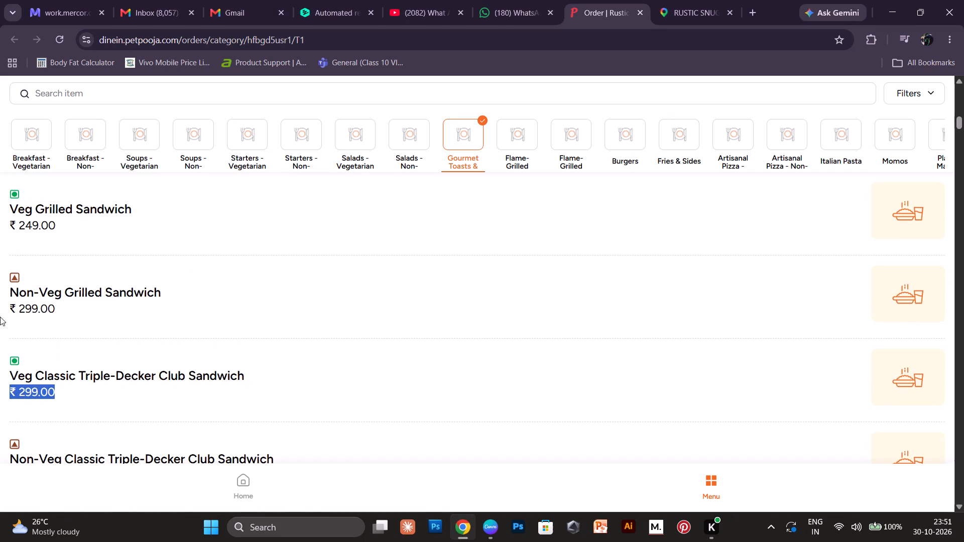
drag(5, 316, 117, 312)
key(ctrl+c)
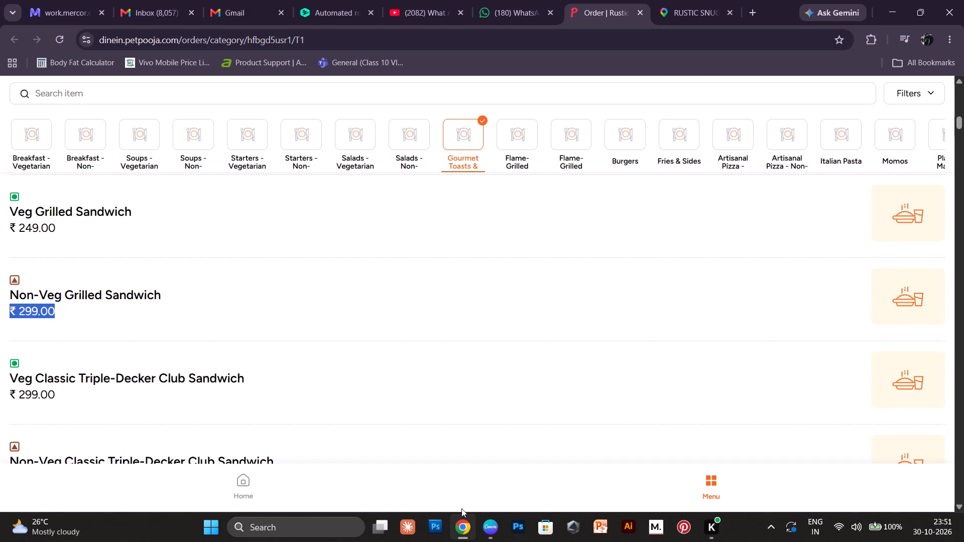
click(485, 541)
double_click(723, 232)
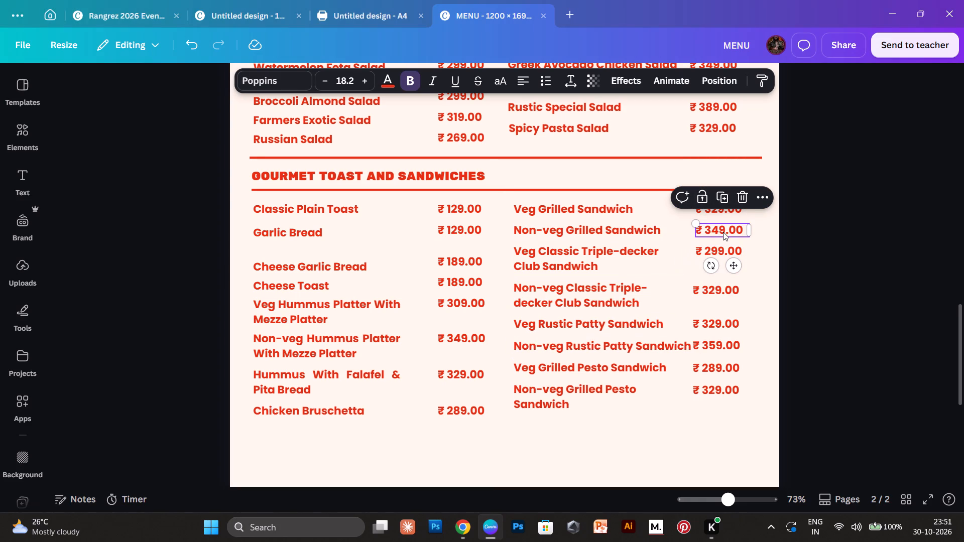
key(v)
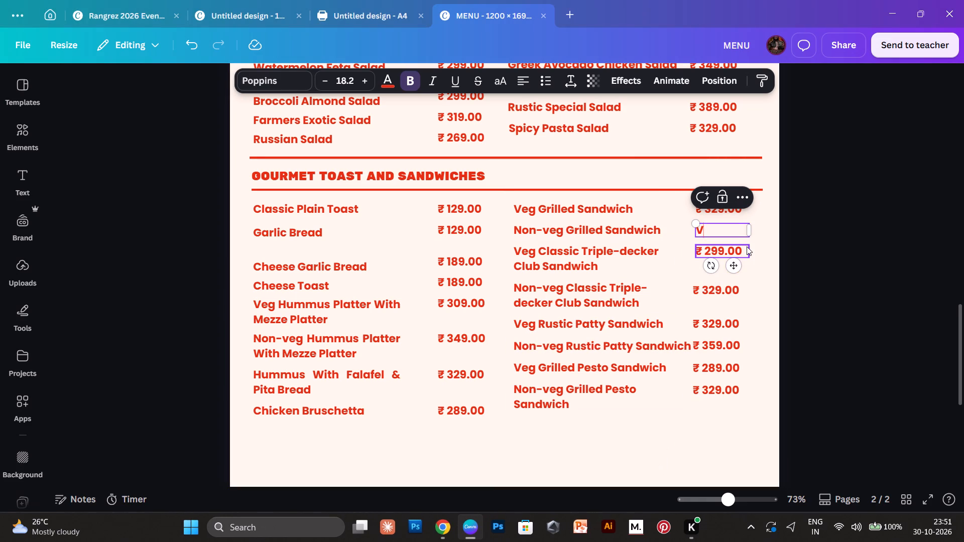
key(ctrl+a)
key(ctrl+v)
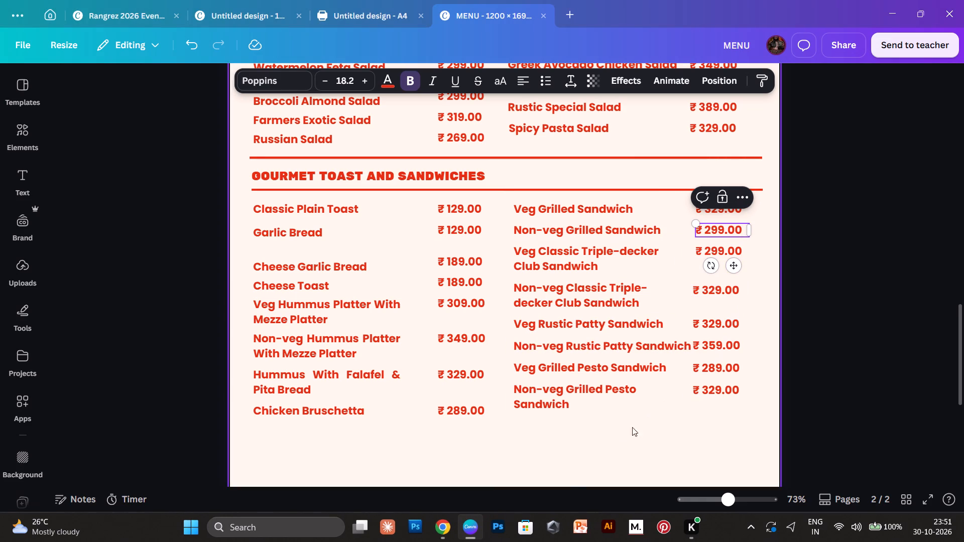
Replace the Veg Grilled Sandwich price in the Canva menu with ₹ 249.00, copied from the Petpooja page.
click(444, 532)
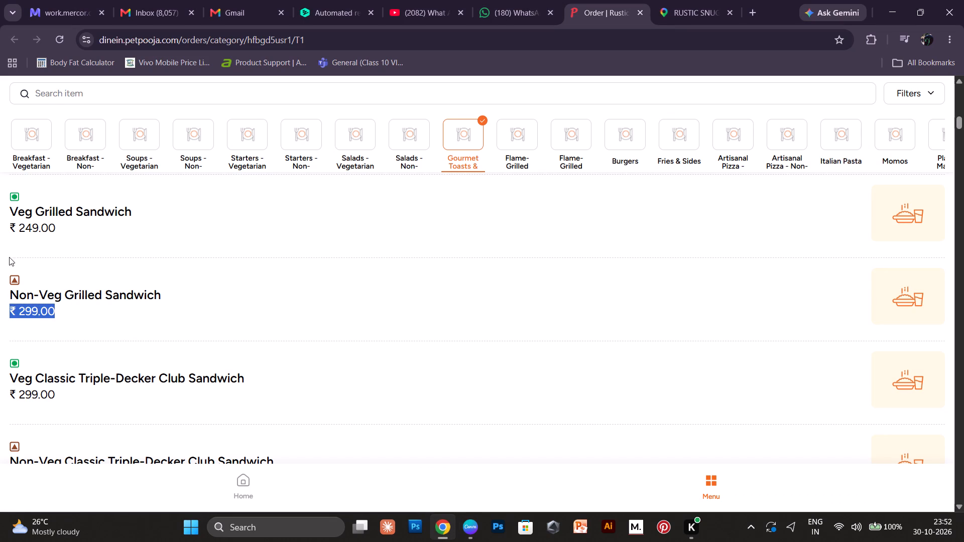
drag(0, 222, 82, 225)
key(ctrl+c)
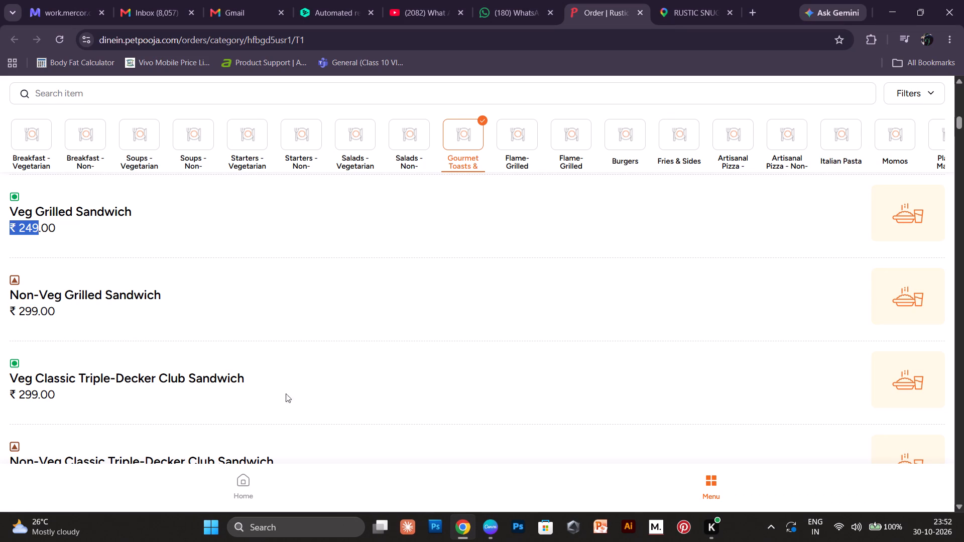
click(493, 527)
double_click(711, 211)
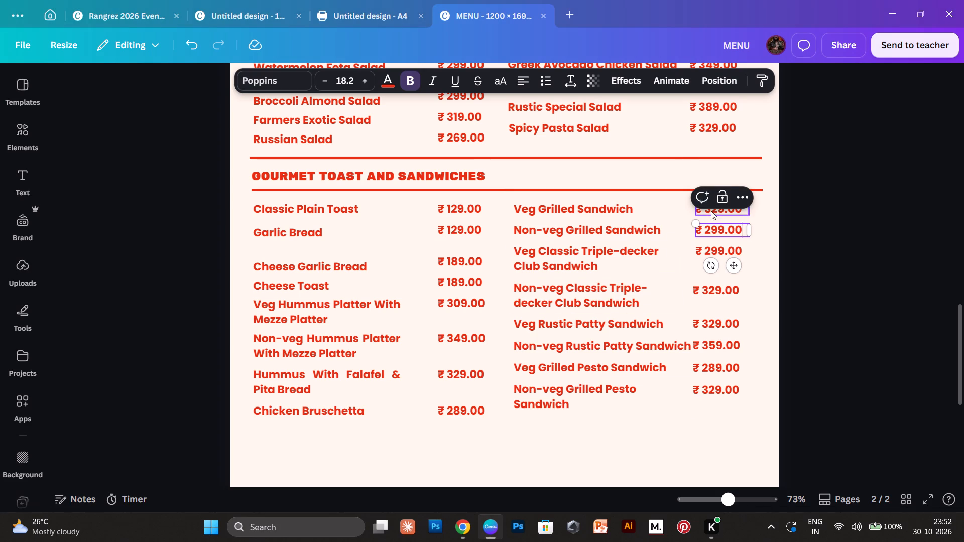
key(ctrl+v)
click(872, 193)
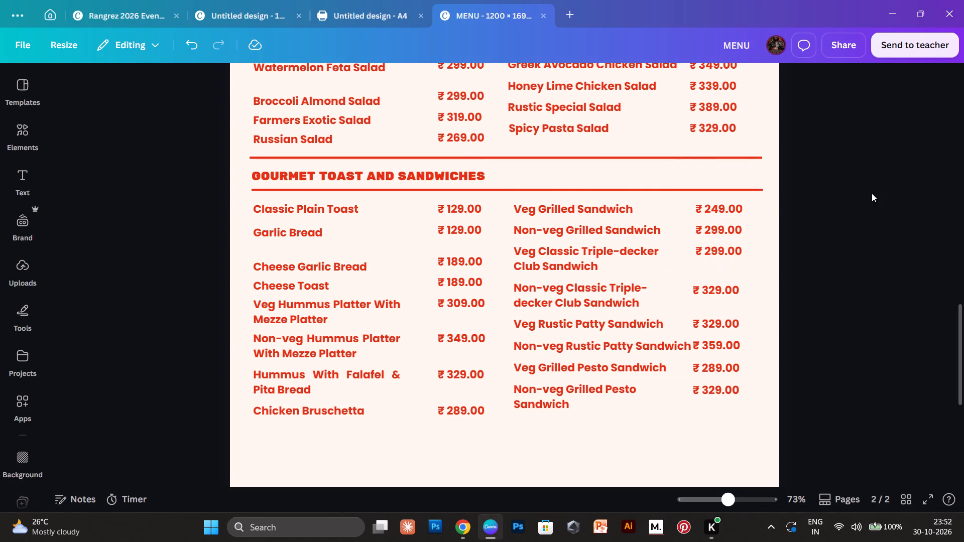
Reduce the font size of the Non-veg Rustic Patty Sandwich name by one increment so it clears its price.
scroll(872, 193, down, 2)
scroll(870, 195, up, 1)
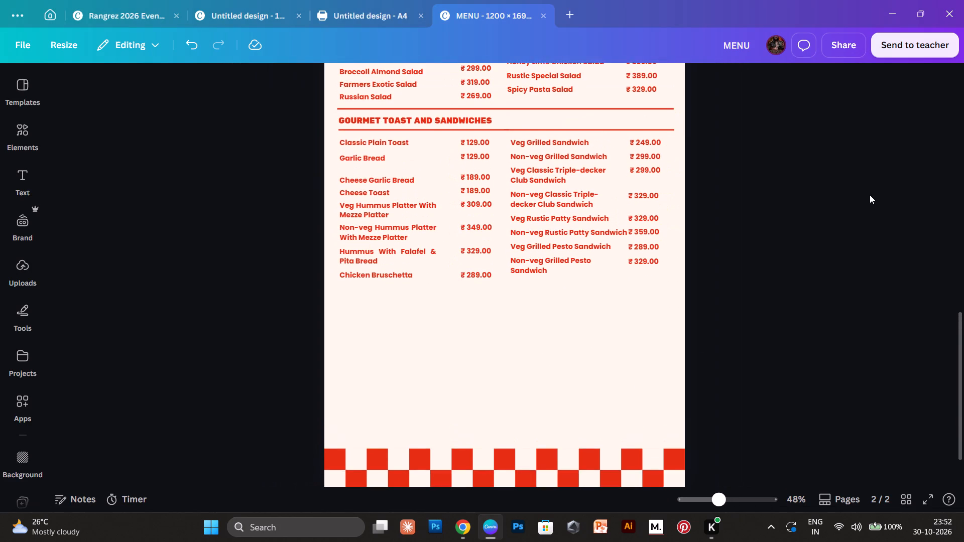
scroll(870, 195, up, 1)
click(594, 241)
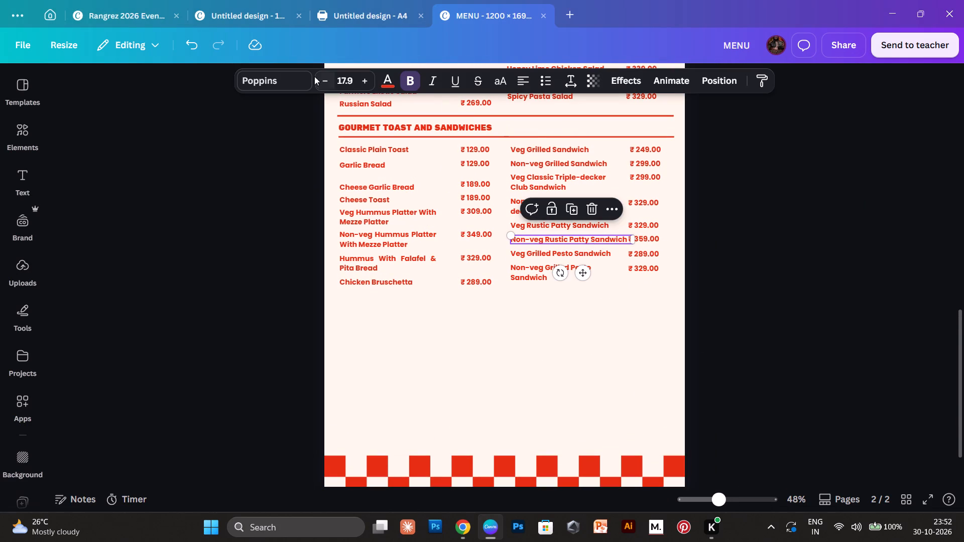
click(322, 81)
click(846, 161)
Duplicate the divider line above the Gourmet Toast and Sandwiches heading and place the copy just below the section's last items, aligned with the other dividers.
scroll(840, 161, up, 1)
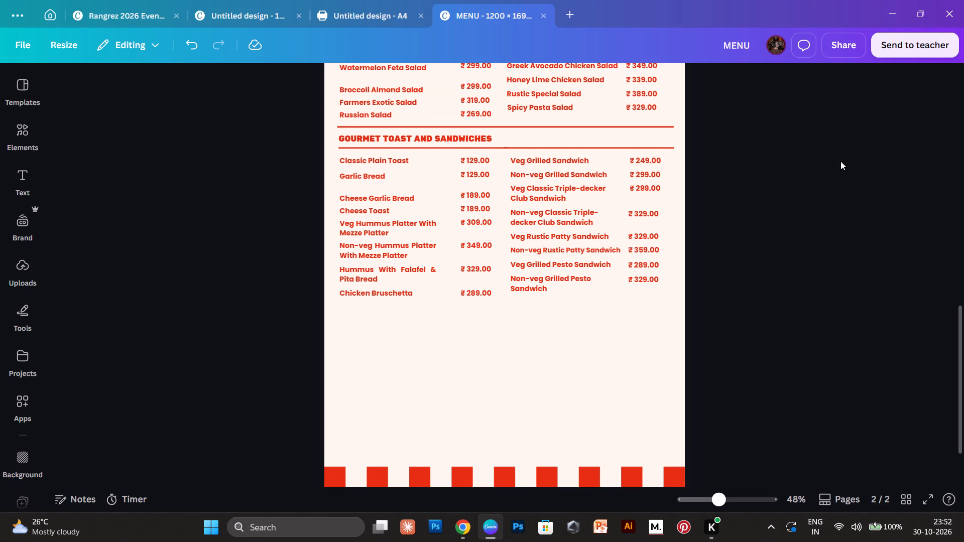
scroll(684, 218, up, 1)
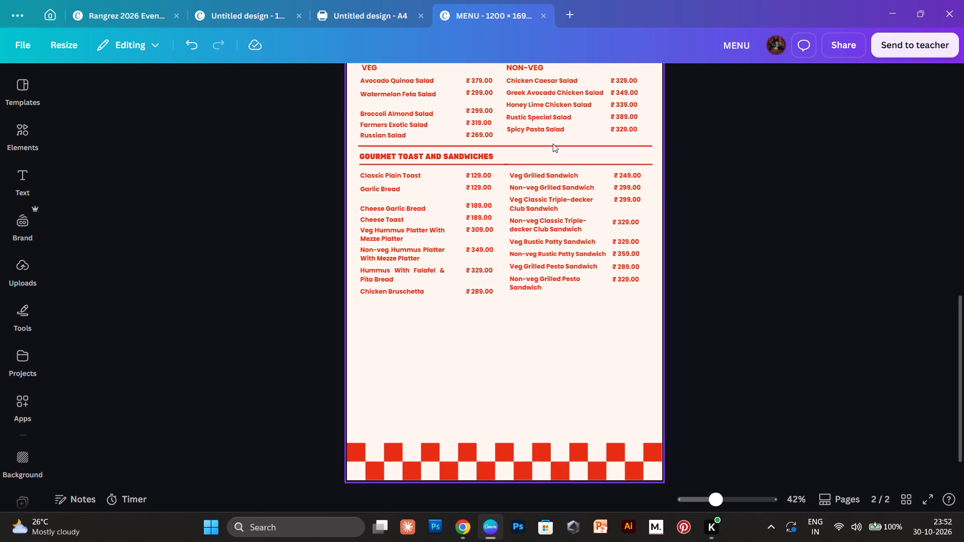
click(554, 144)
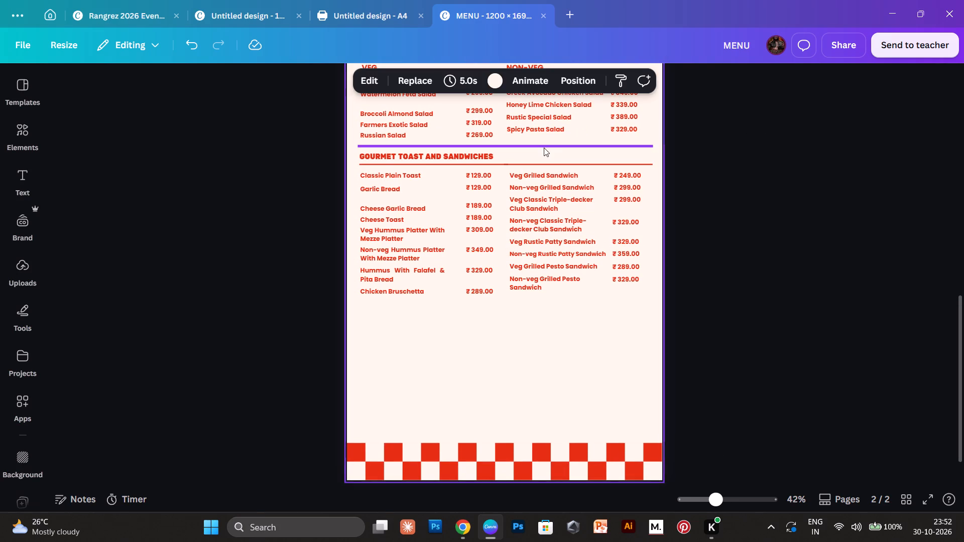
click(540, 146)
click(511, 122)
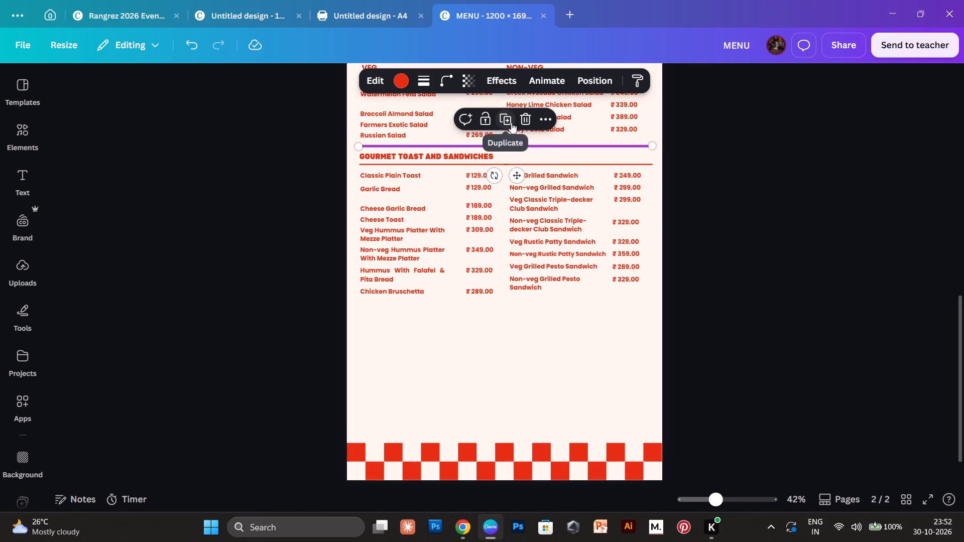
drag(521, 178, 516, 303)
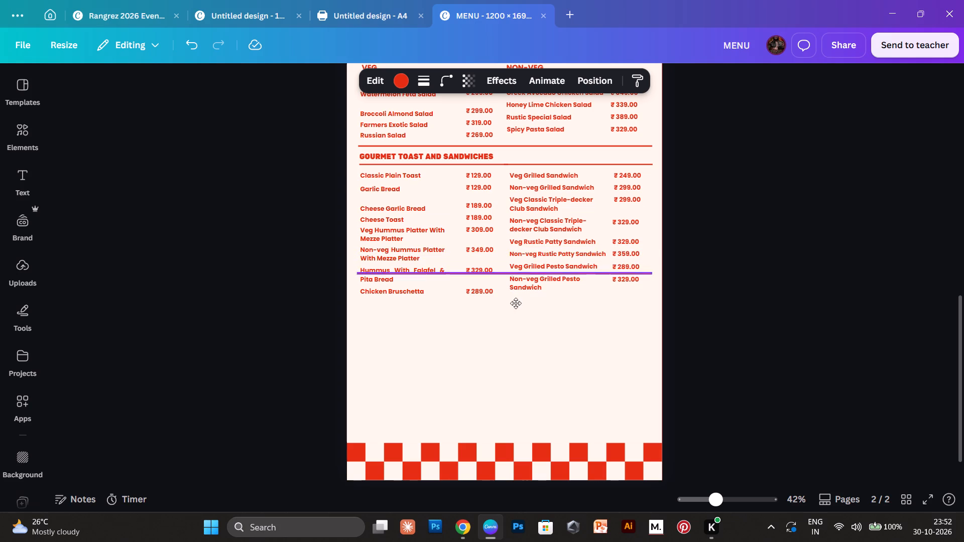
drag(516, 303, 516, 327)
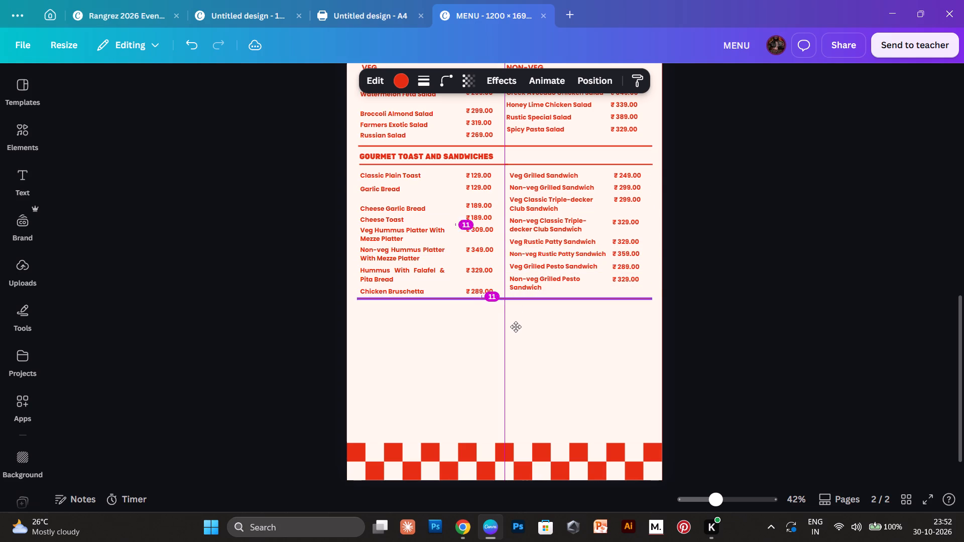
drag(516, 327, 515, 333)
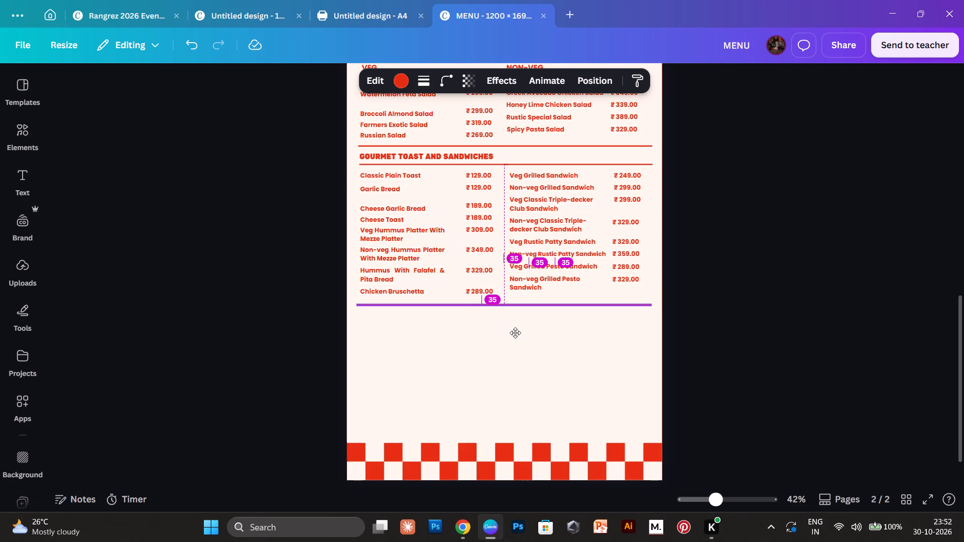
drag(515, 333, 519, 329)
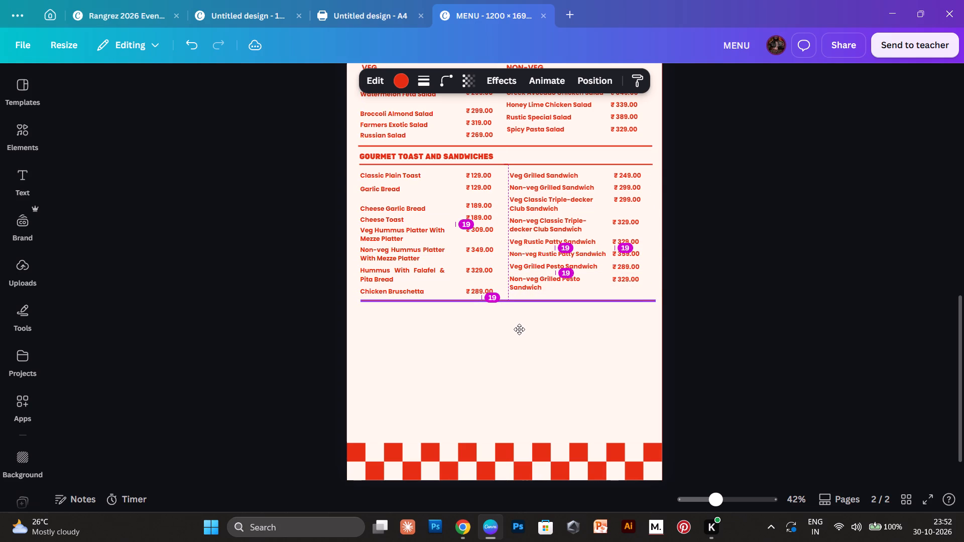
drag(519, 329, 516, 331)
click(809, 282)
Review the layout of the menu's second page, comparing its sections and remaining space with the first page.
scroll(809, 282, down, 1)
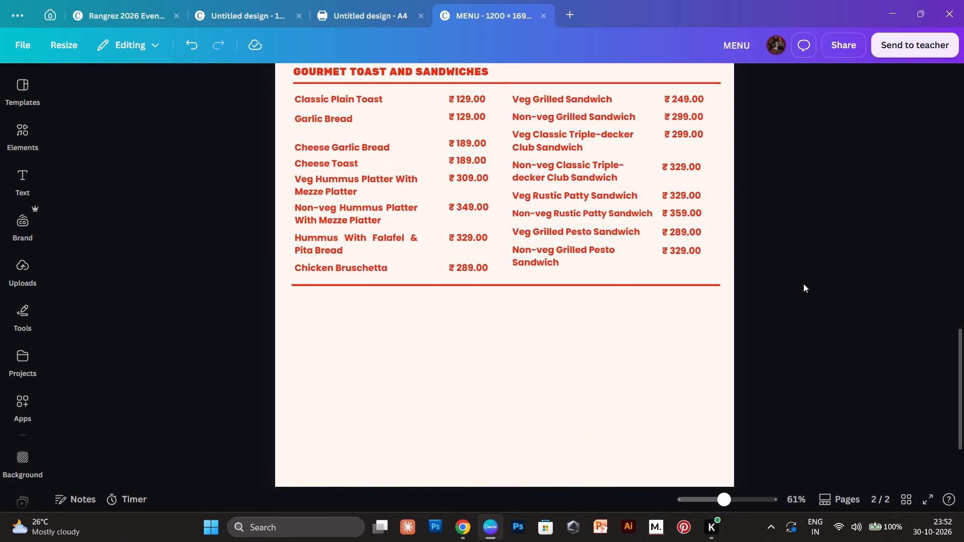
scroll(803, 284, up, 1)
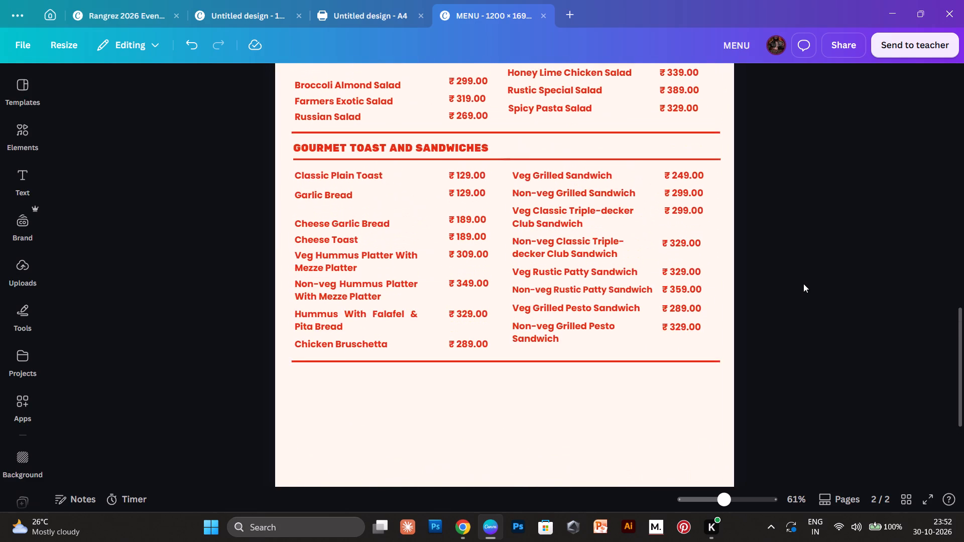
scroll(803, 284, up, 1)
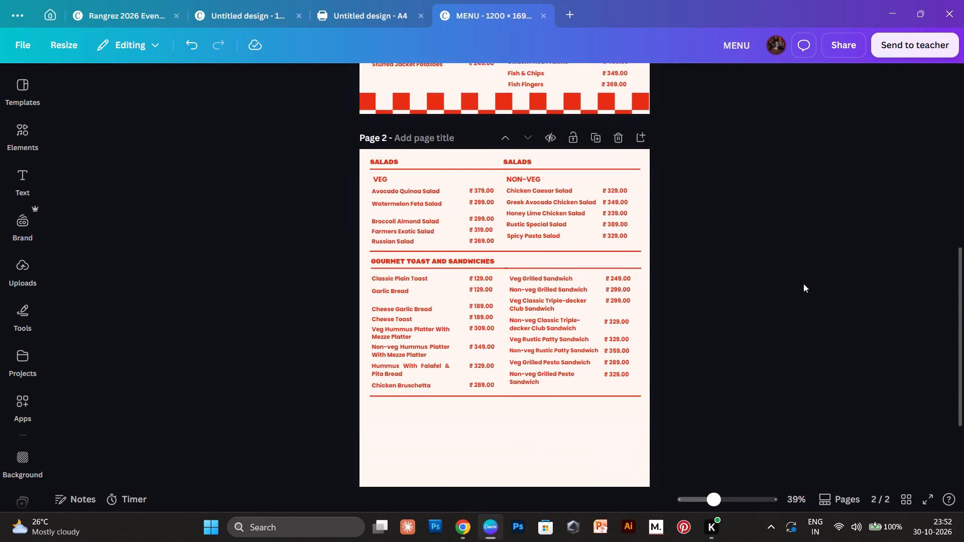
scroll(803, 284, up, 1)
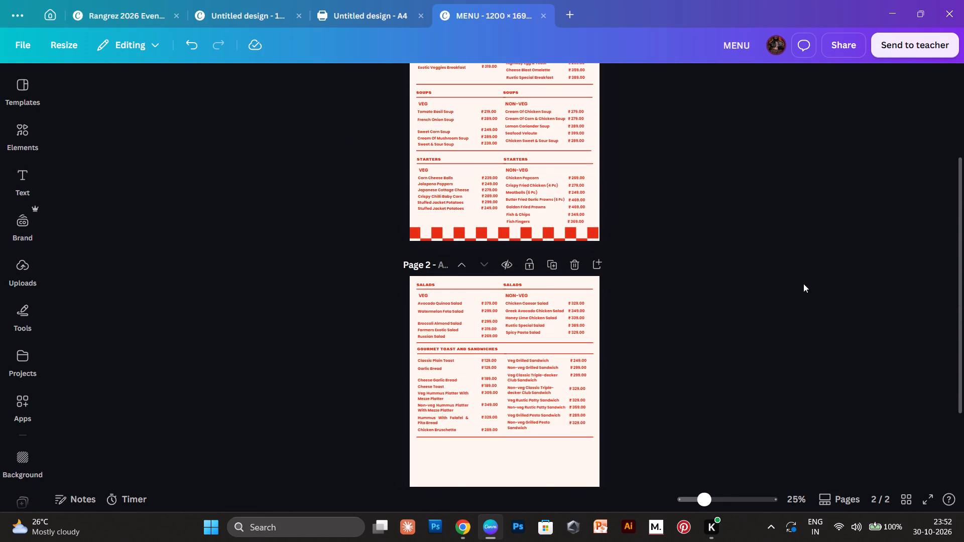
scroll(803, 284, down, 6)
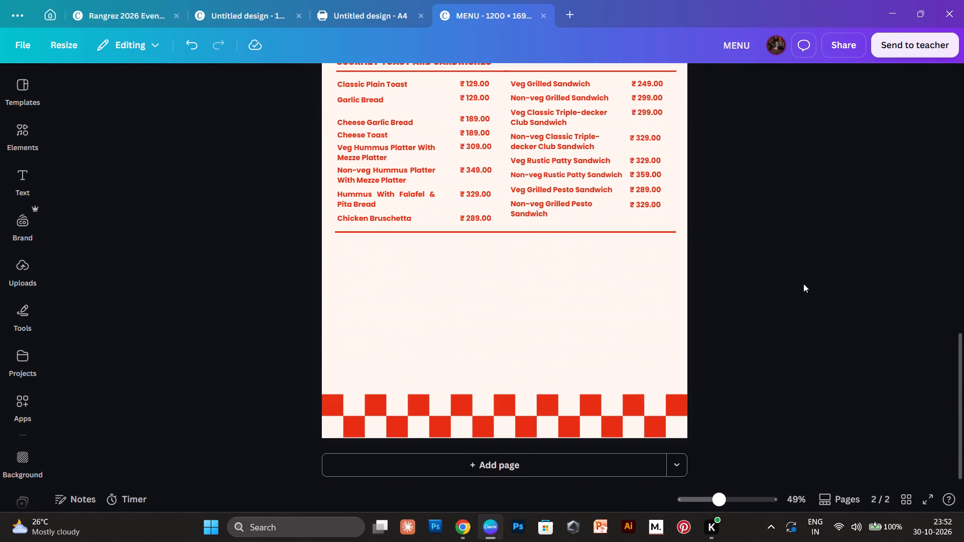
scroll(803, 284, down, 1)
scroll(803, 284, left, 1)
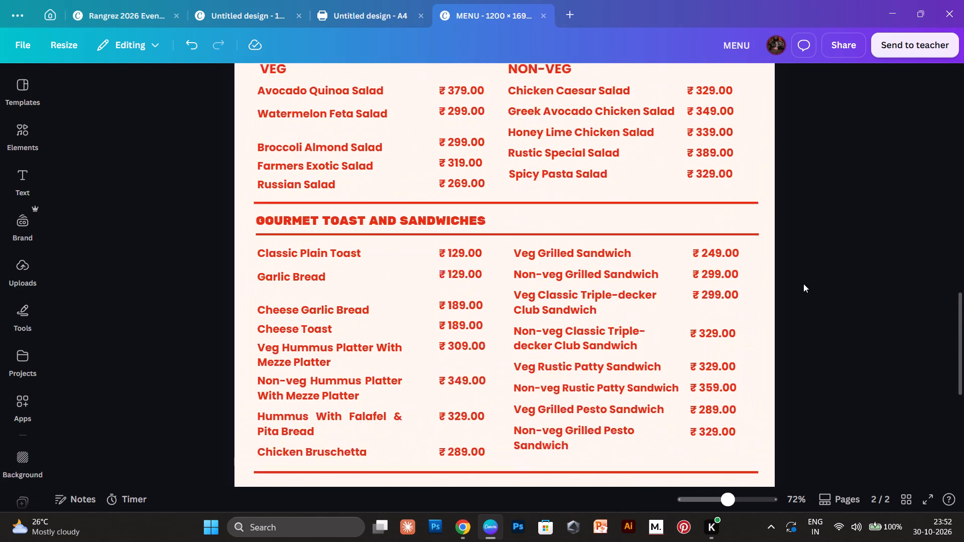
scroll(803, 284, left, 1)
scroll(803, 284, up, 1)
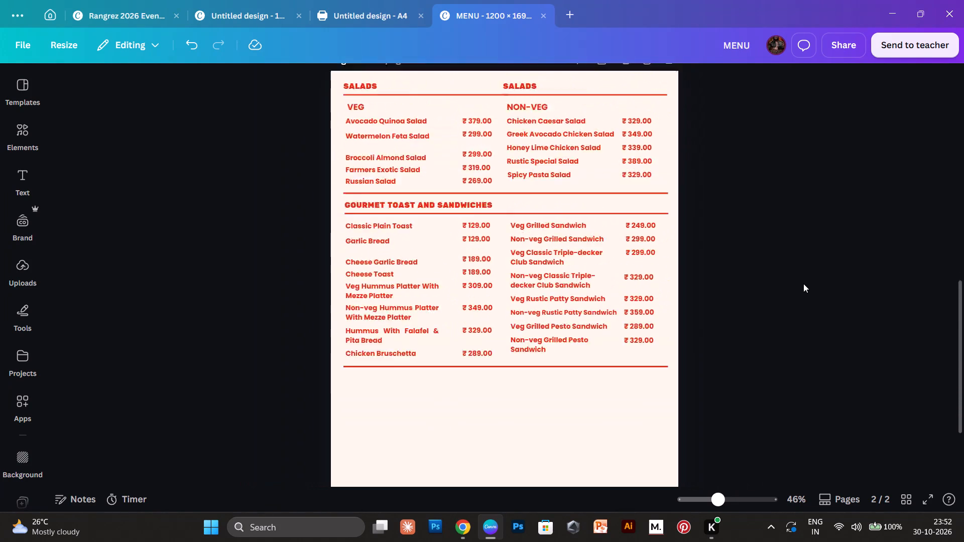
scroll(803, 284, up, 8)
scroll(803, 284, down, 7)
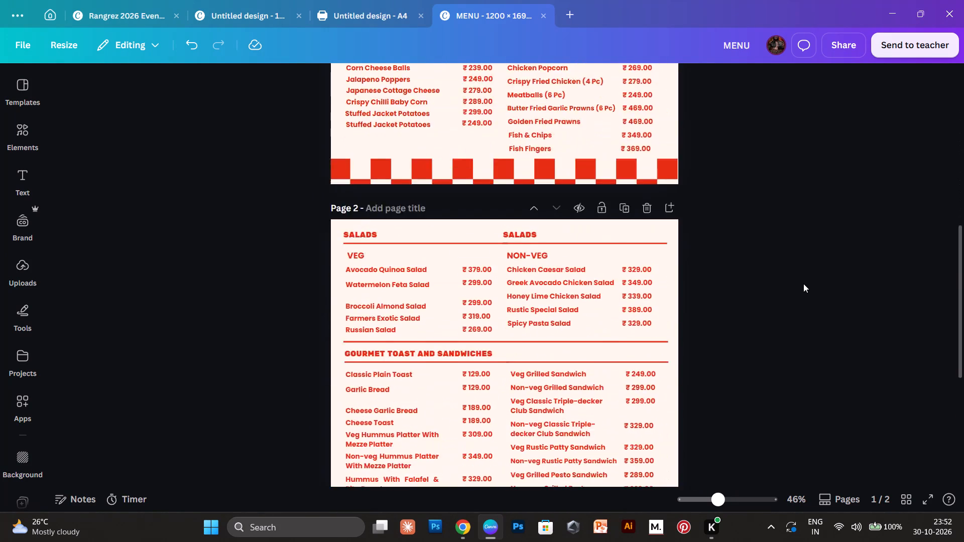
scroll(803, 284, down, 4)
scroll(803, 284, up, 2)
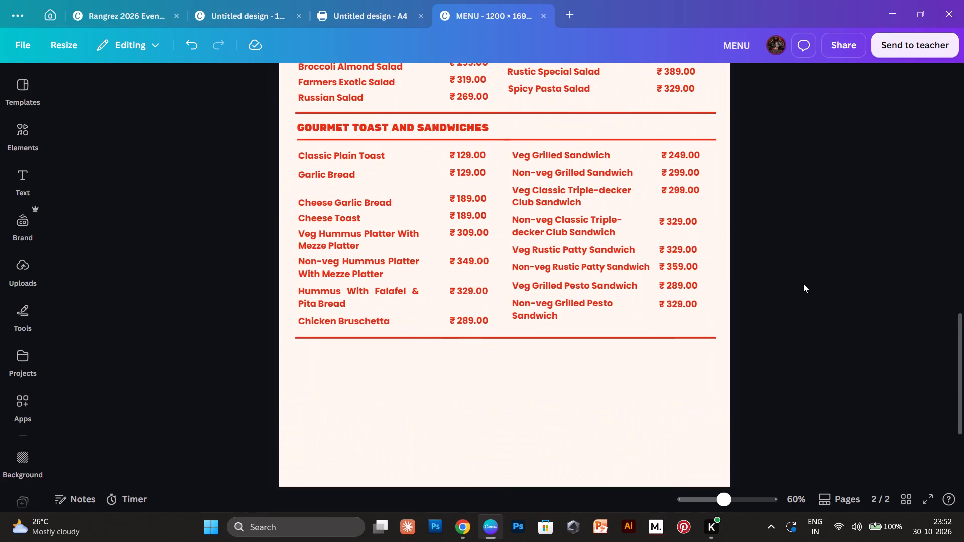
scroll(803, 284, up, 2)
scroll(803, 284, down, 1)
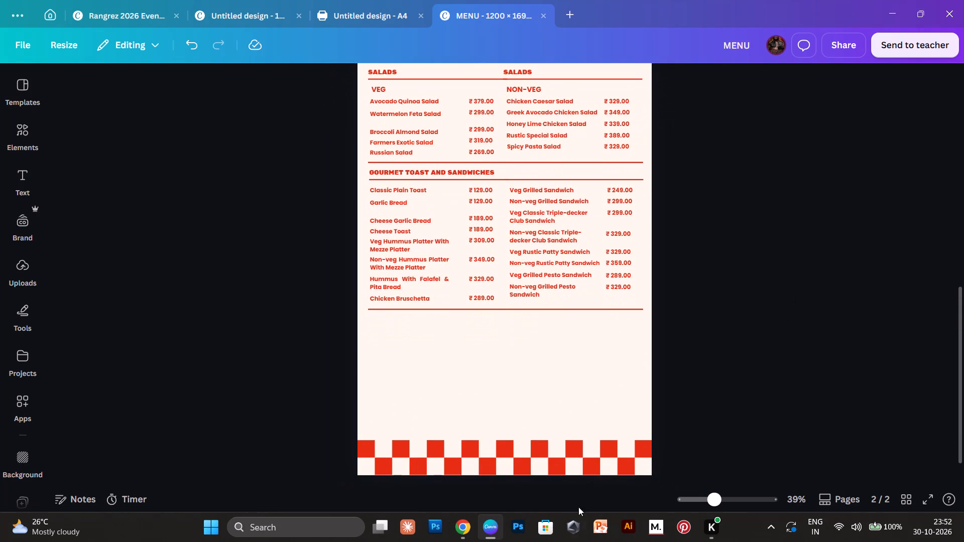
Switch to the Petpooja ordering page in Chrome and collapse the Gourmet Toasts & Sandwiches category.
click(464, 525)
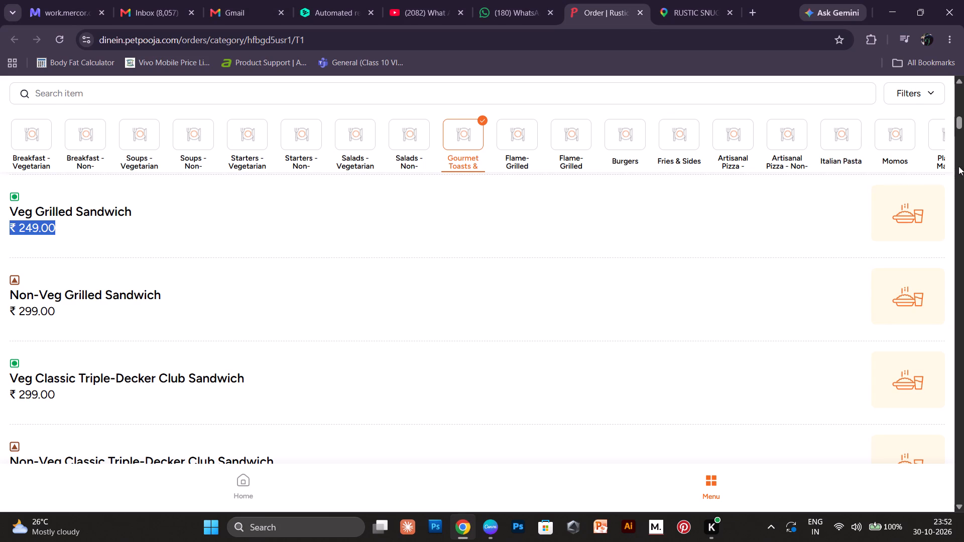
scroll(840, 210, up, 15)
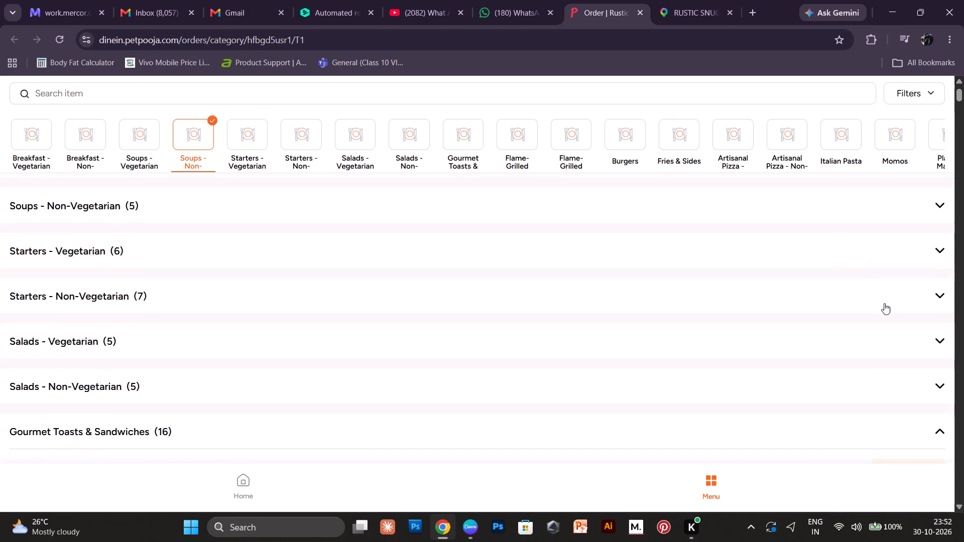
scroll(897, 341, down, 1)
click(932, 367)
Look through the Flame-Grilled Wraps, Burgers and Fries & Sides categories on the ordering page, checking their items and prices.
scroll(913, 347, down, 1)
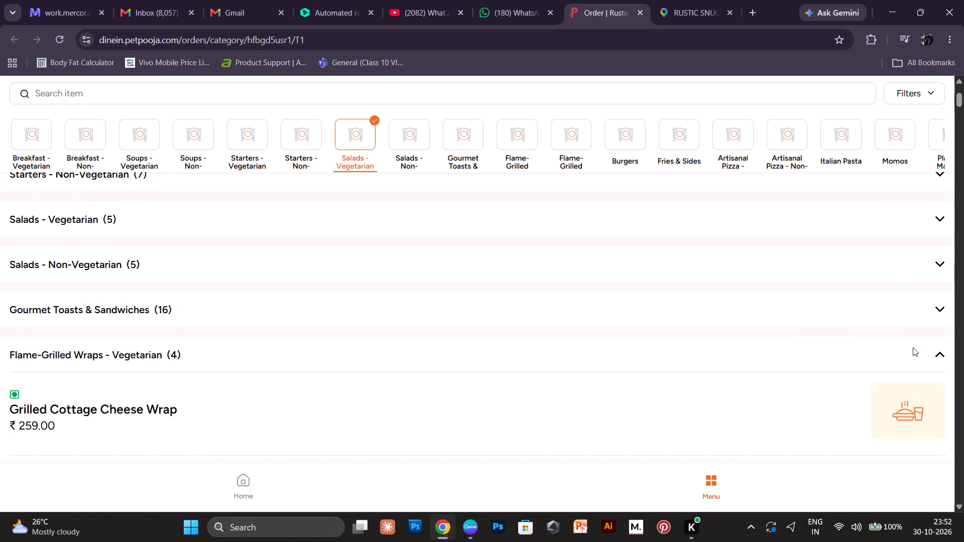
scroll(913, 347, down, 2)
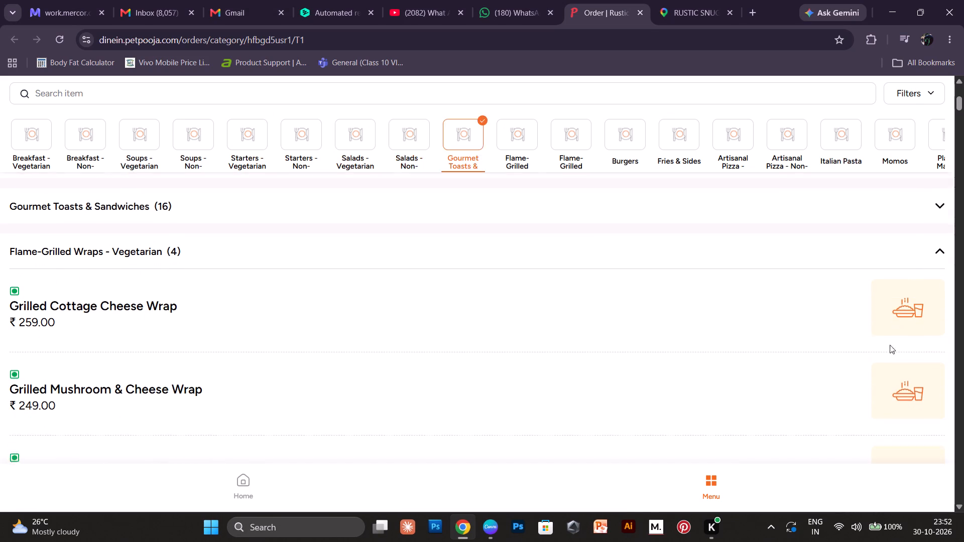
scroll(890, 345, down, 4)
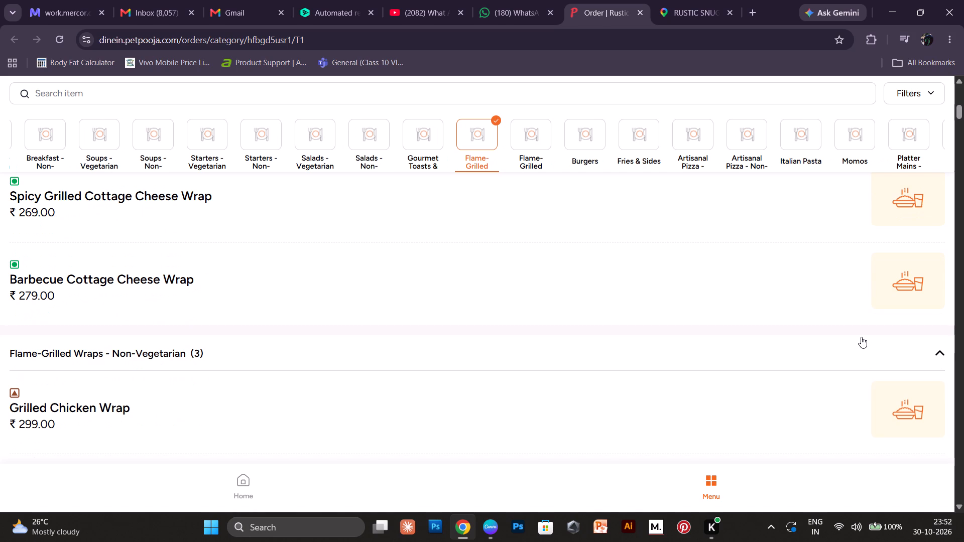
scroll(861, 337, down, 6)
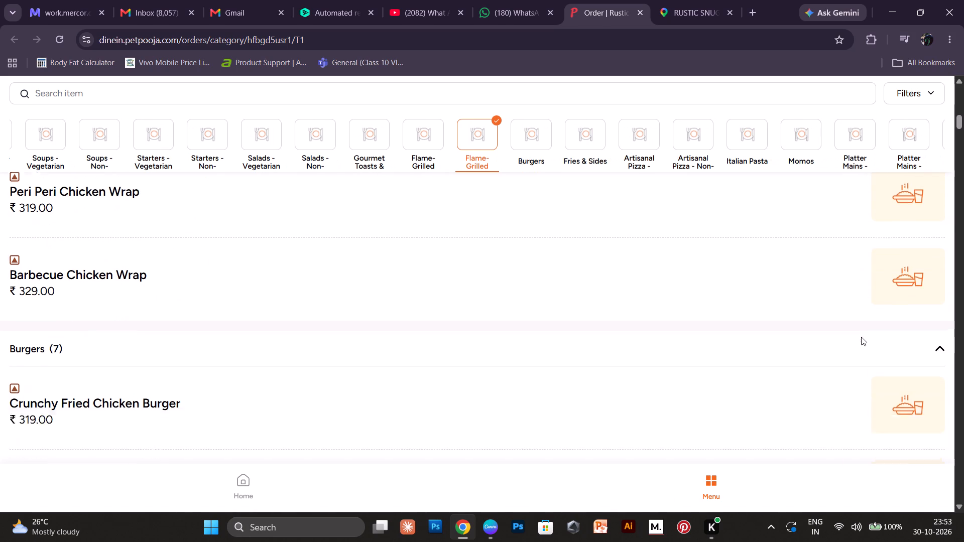
scroll(861, 337, down, 9)
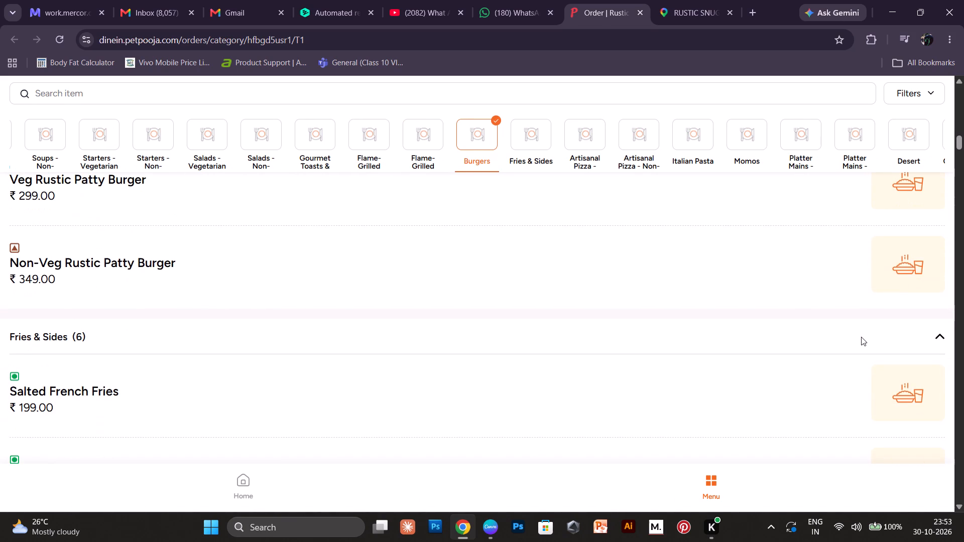
scroll(861, 337, down, 4)
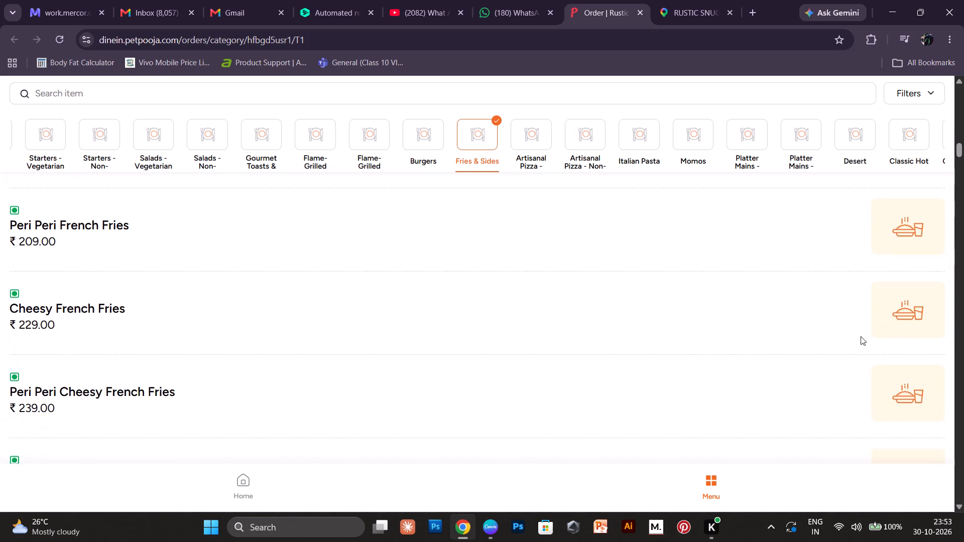
Browse the remaining categories one after another, from Artisanal Pizza through Italian Pasta, Momos and the drinks to Mocktails.
click(542, 130)
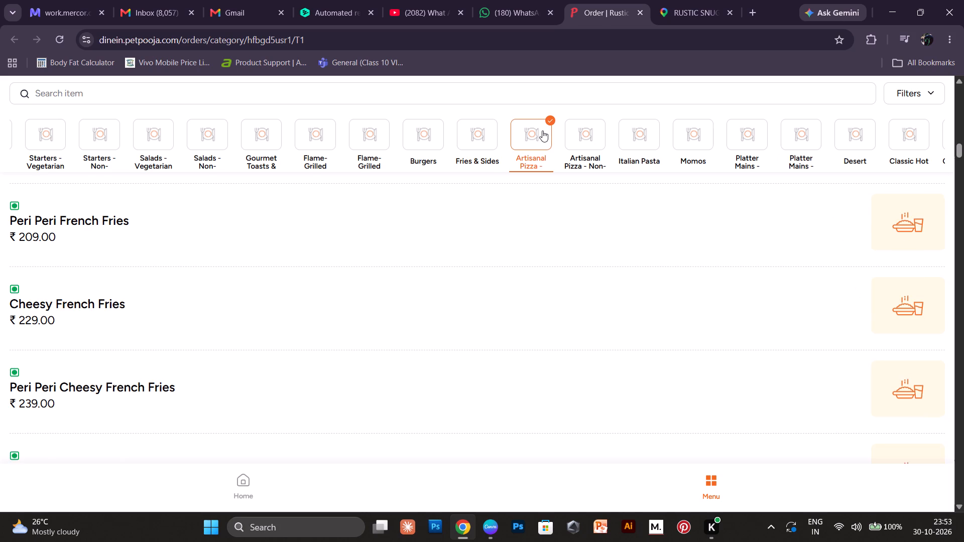
click(526, 135)
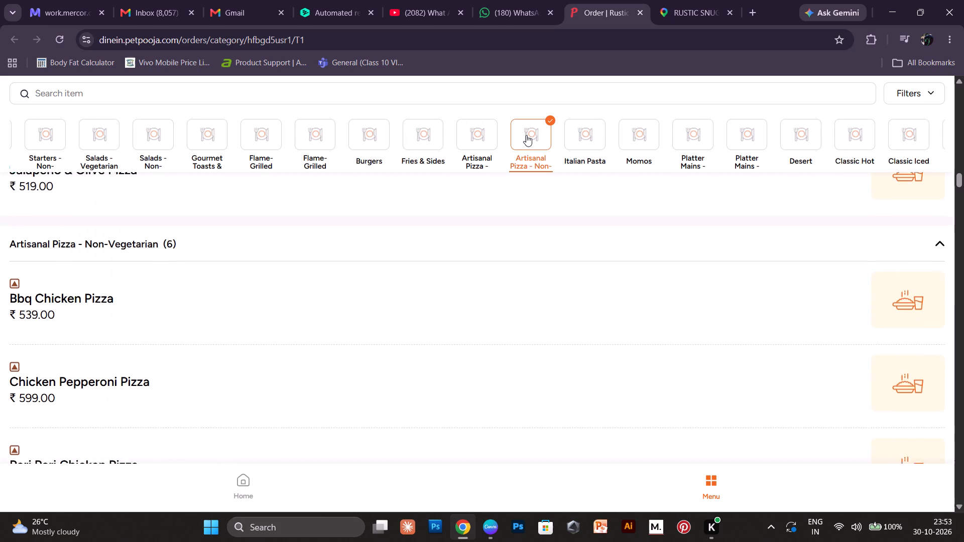
click(542, 133)
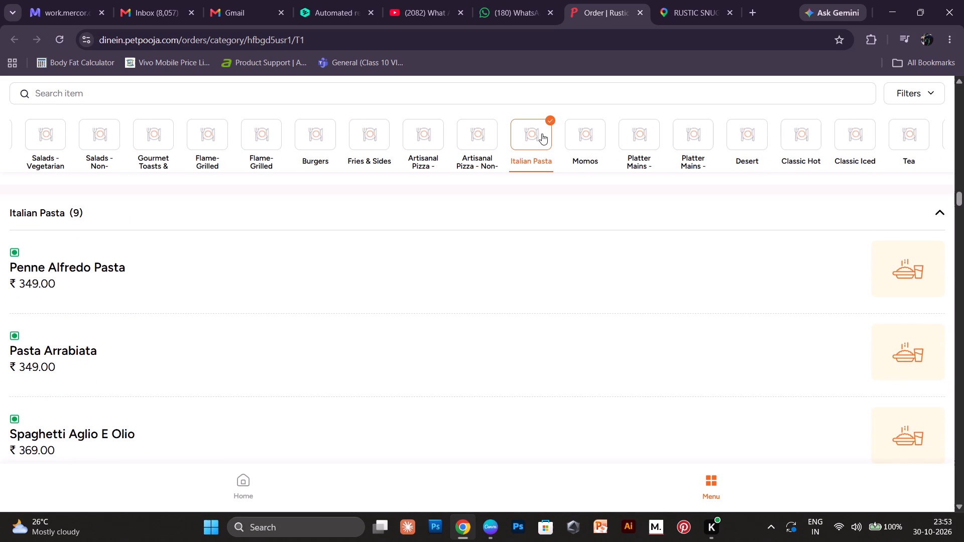
click(527, 139)
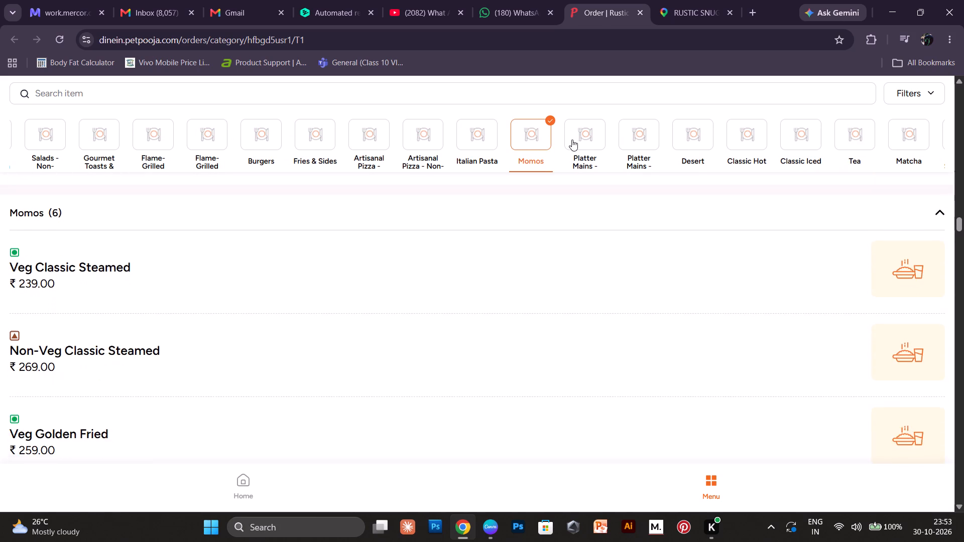
click(572, 140)
click(636, 144)
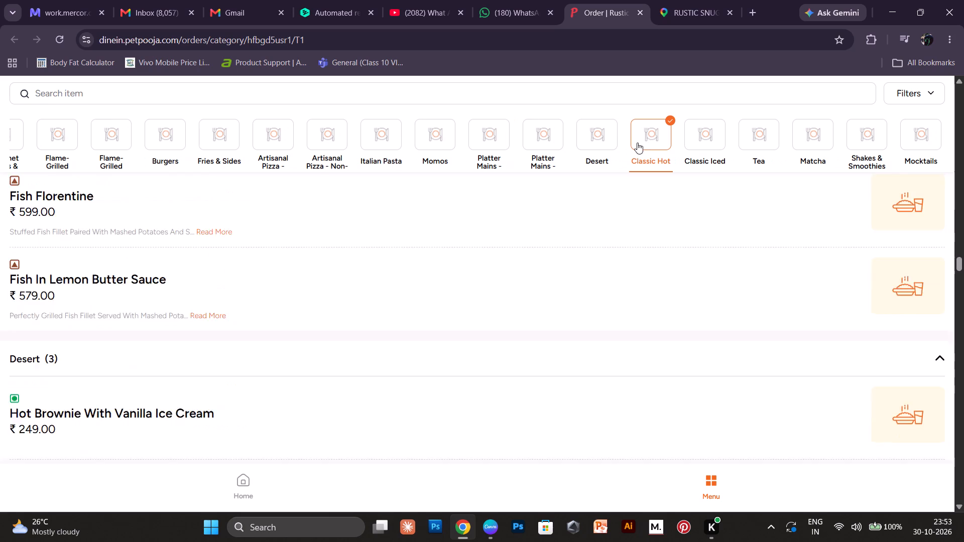
click(696, 144)
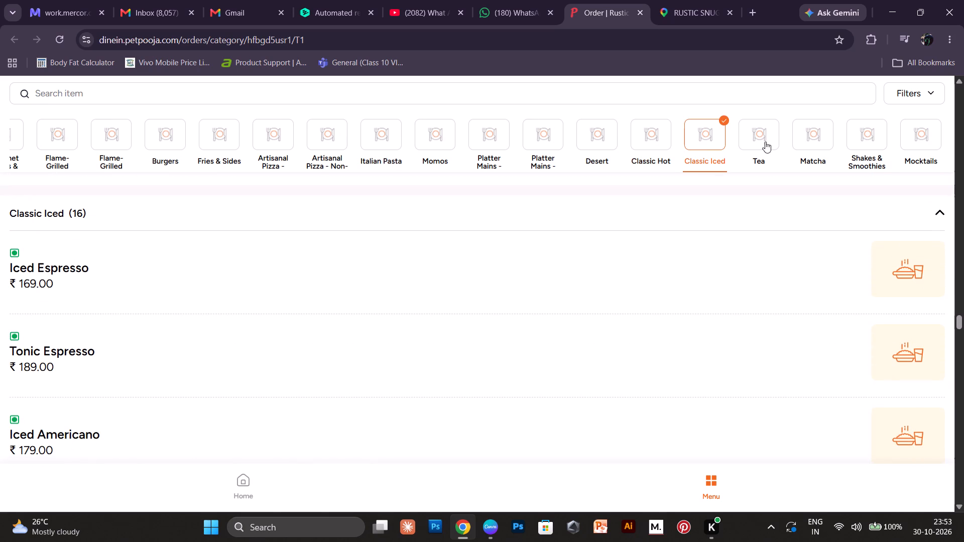
click(761, 140)
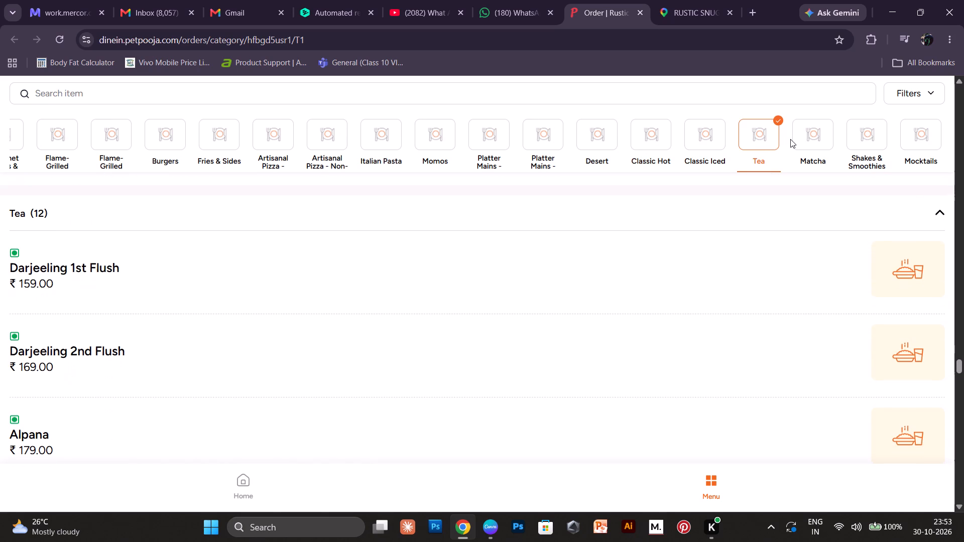
click(790, 139)
click(810, 134)
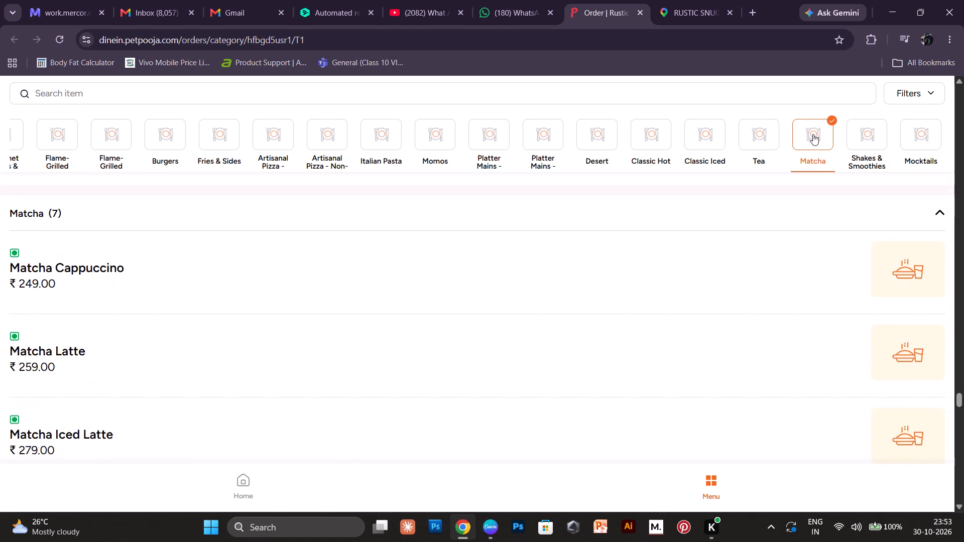
click(853, 139)
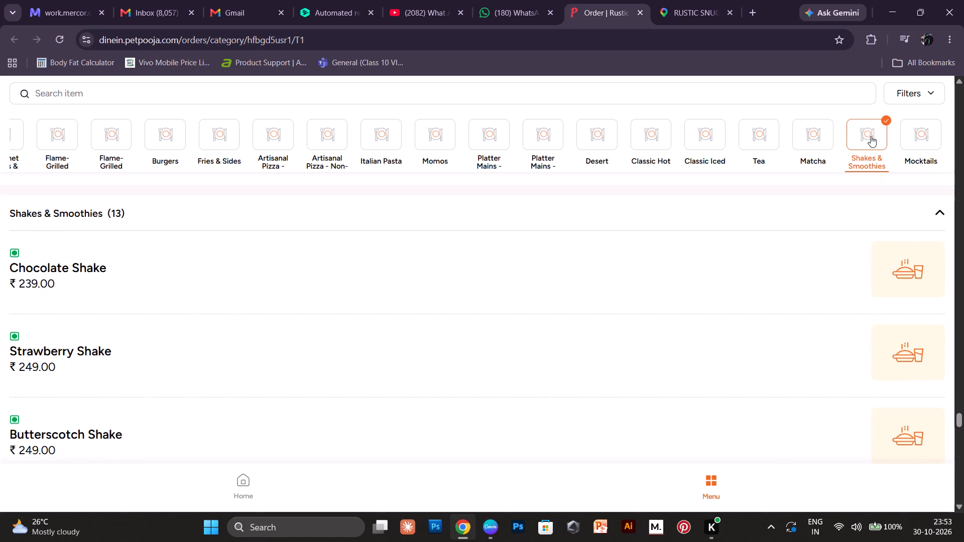
click(903, 132)
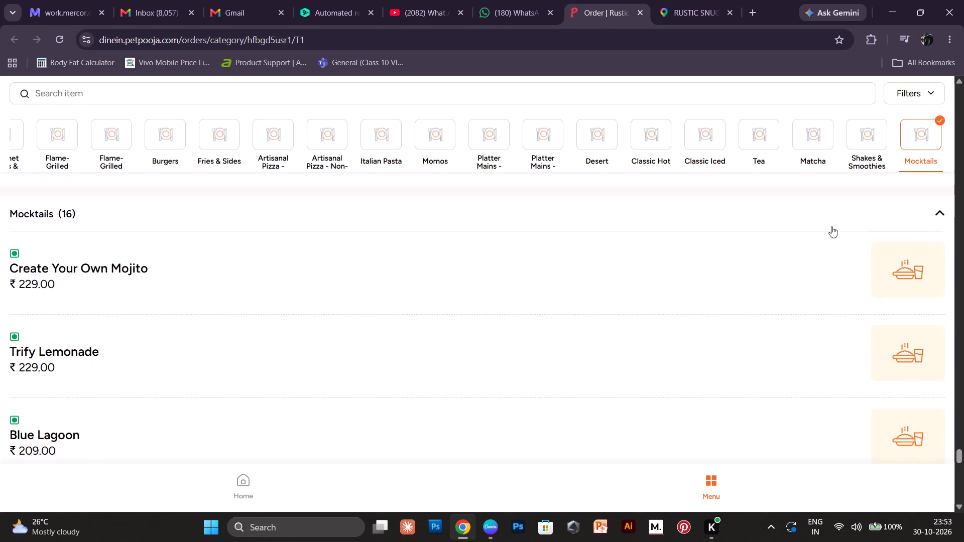
scroll(804, 246, down, 2)
scroll(838, 203, down, 2)
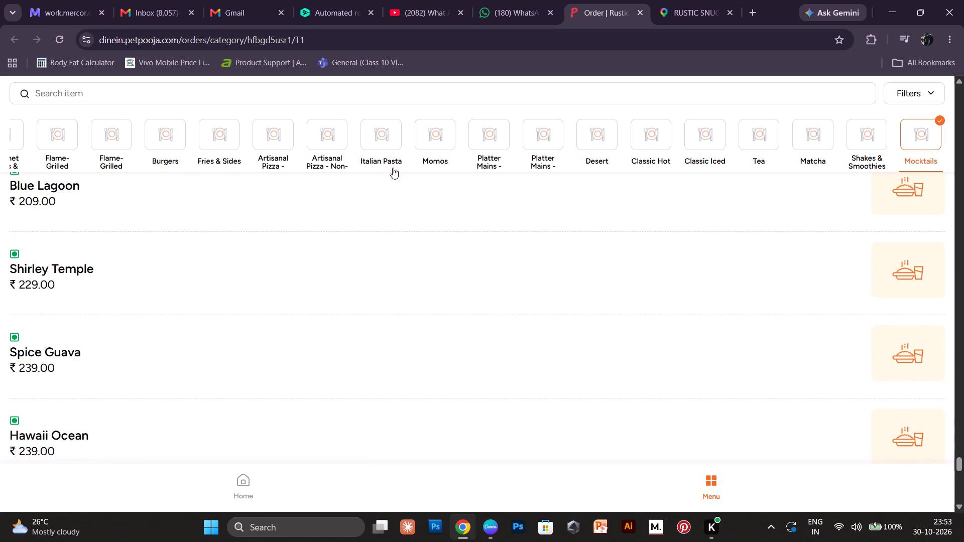
Return to the Flame-Grilled Wraps - Vegetarian category.
click(117, 143)
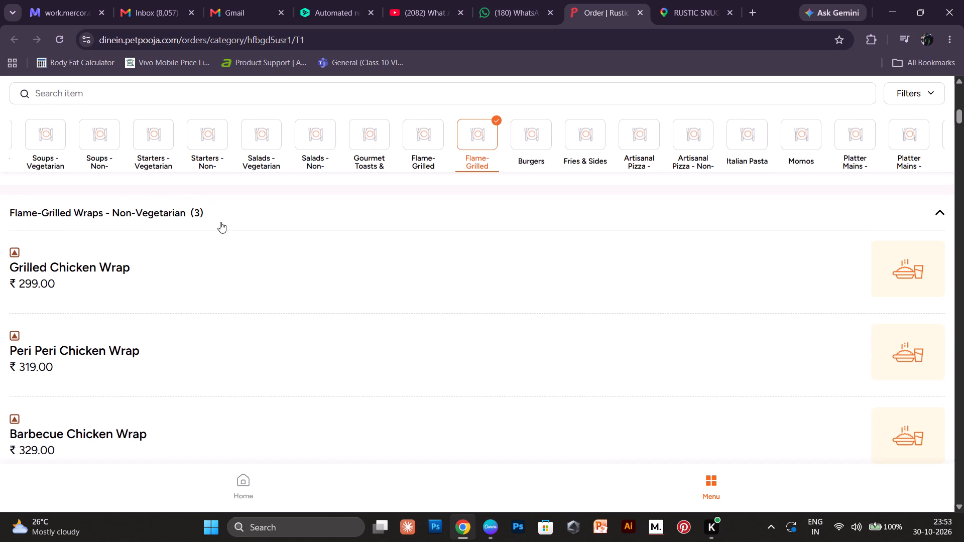
click(419, 154)
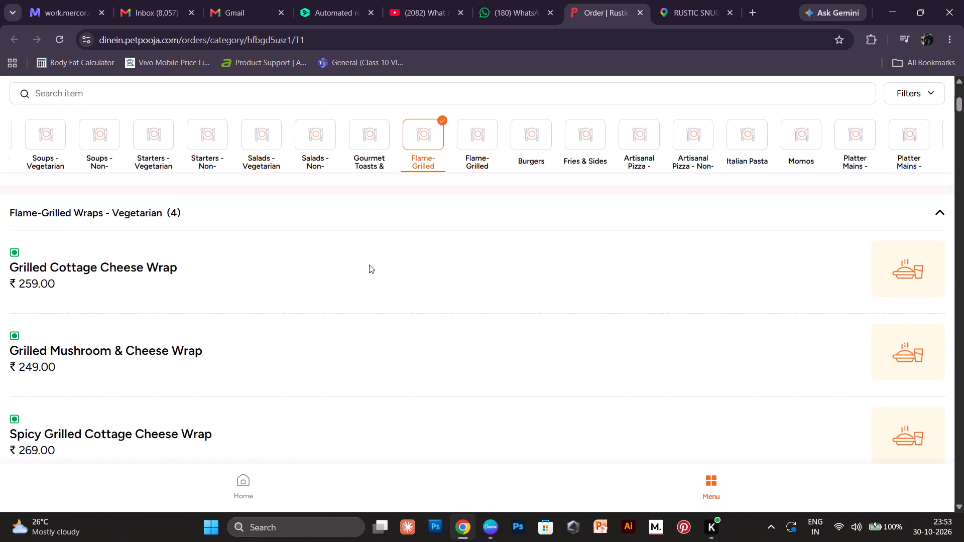
Switch to the Canva menu and duplicate page 2's whole Salads block, placing the copy below the Gourmet Toast and Sandwiches divider.
click(495, 521)
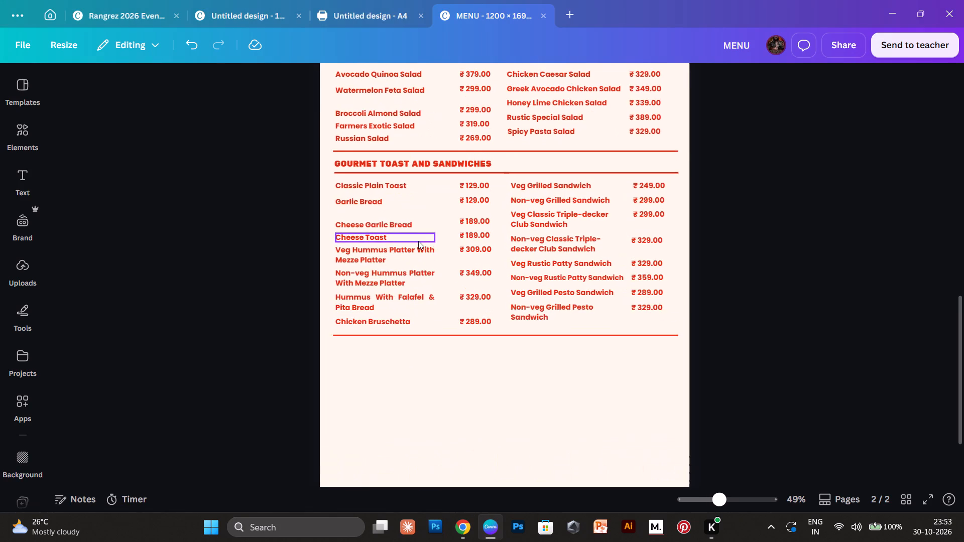
scroll(418, 241, up, 1)
scroll(158, 95, up, 1)
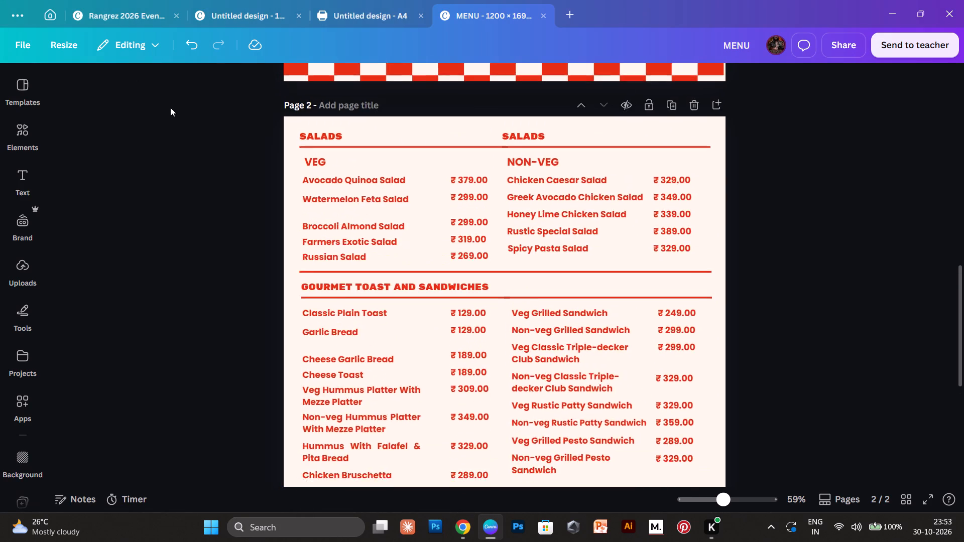
drag(314, 127, 480, 205)
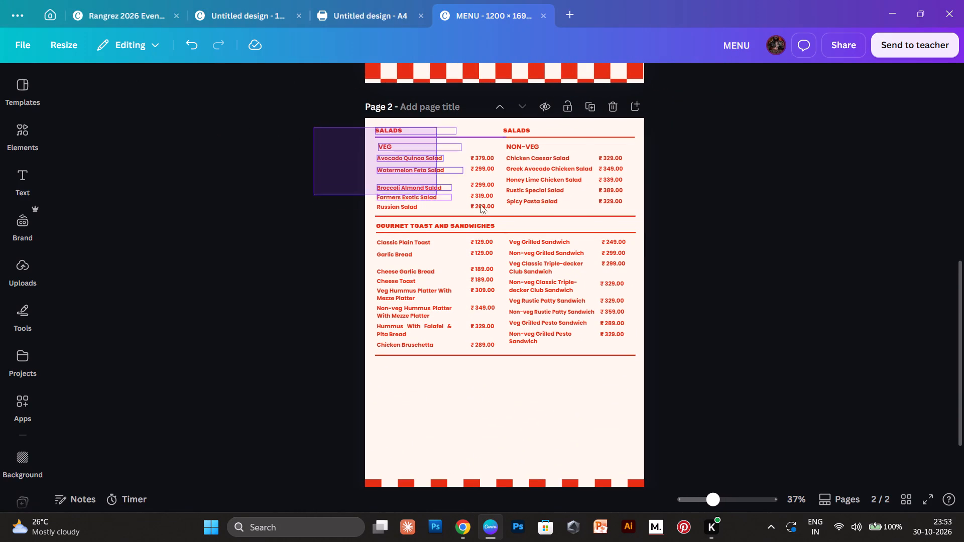
drag(480, 205, 668, 220)
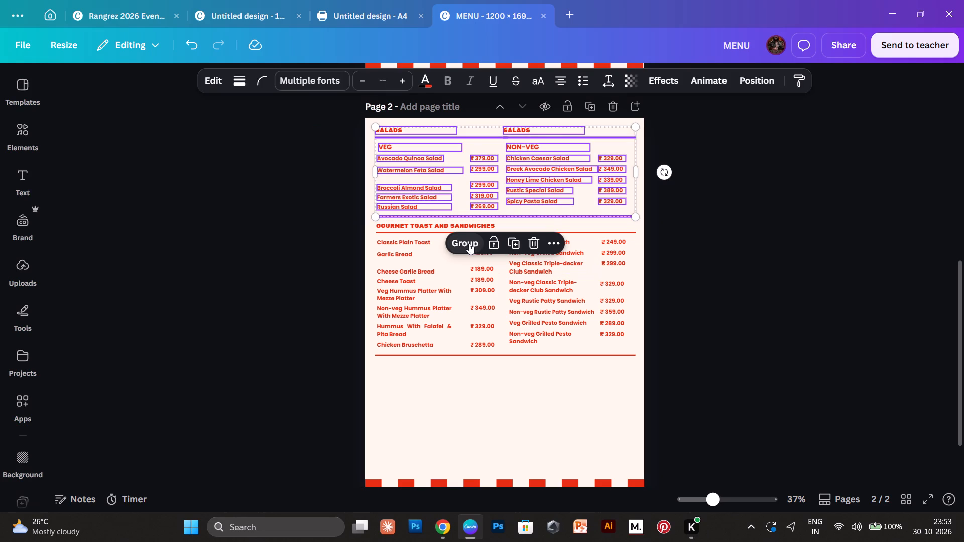
click(469, 243)
scroll(478, 250, down, 1)
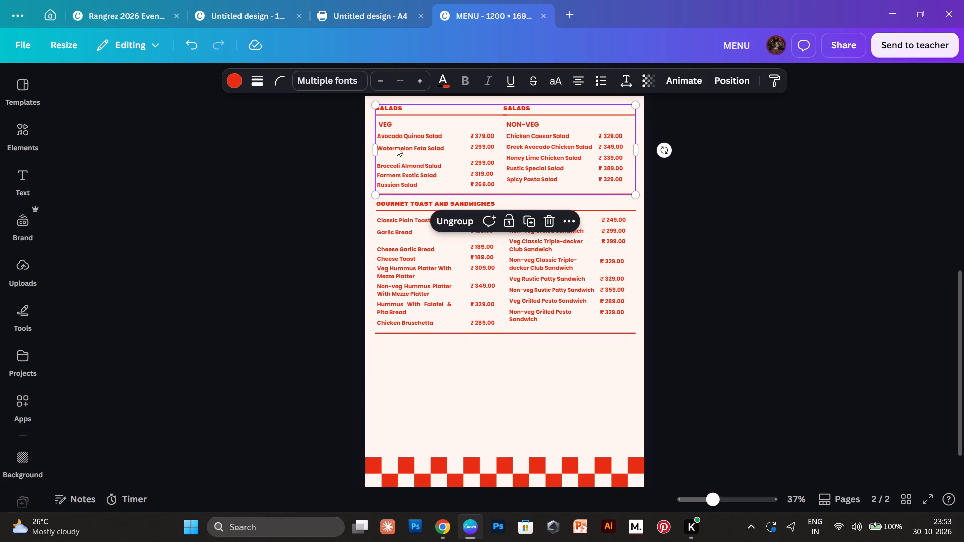
click(456, 218)
click(515, 219)
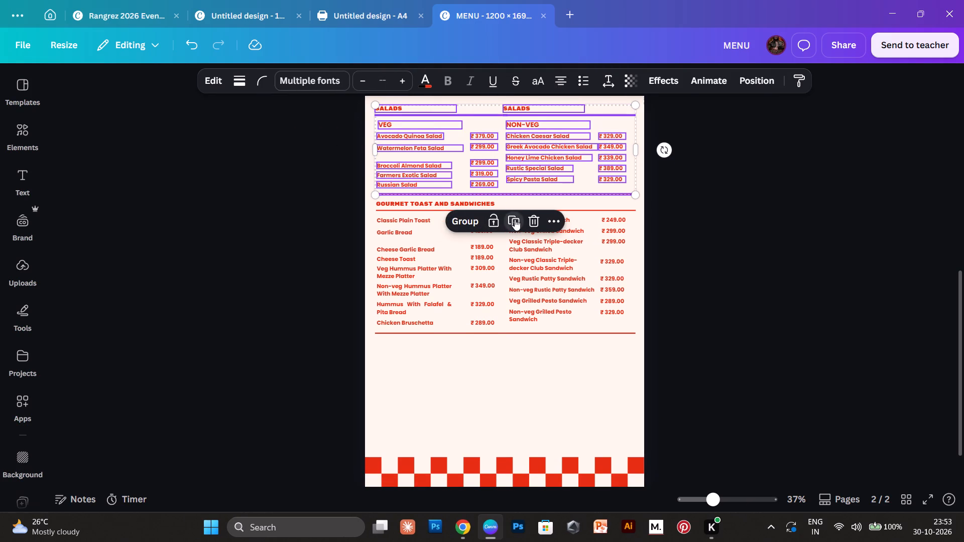
drag(489, 160, 486, 384)
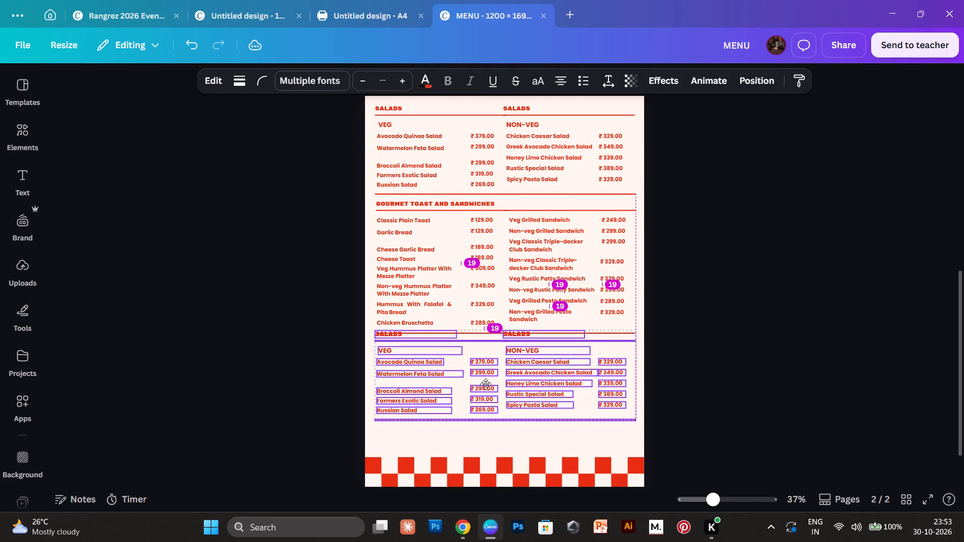
drag(486, 384, 486, 394)
click(705, 307)
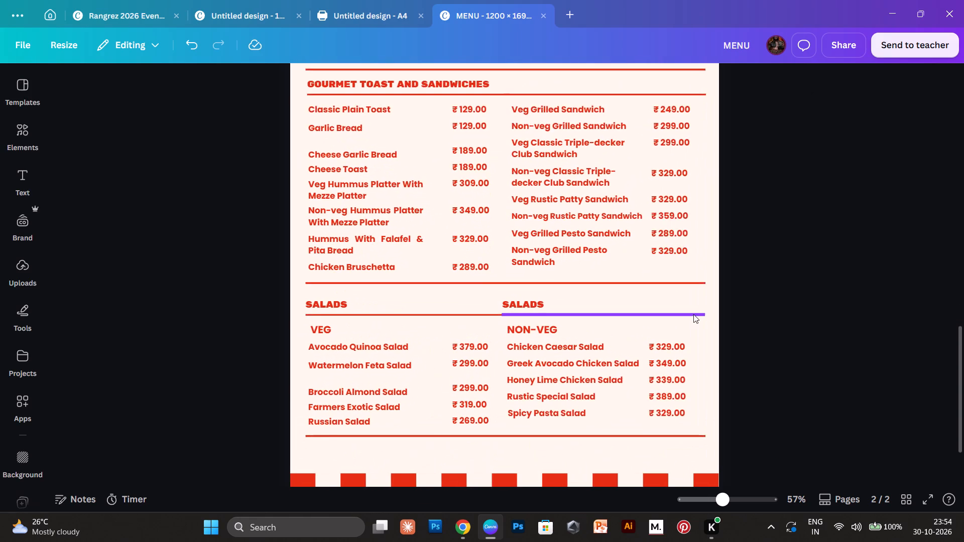
Select the entire copied Salads block with its dividers and move it up closer beneath the Gourmet Toast and Sandwiches divider.
scroll(693, 314, down, 1)
drag(243, 234, 709, 366)
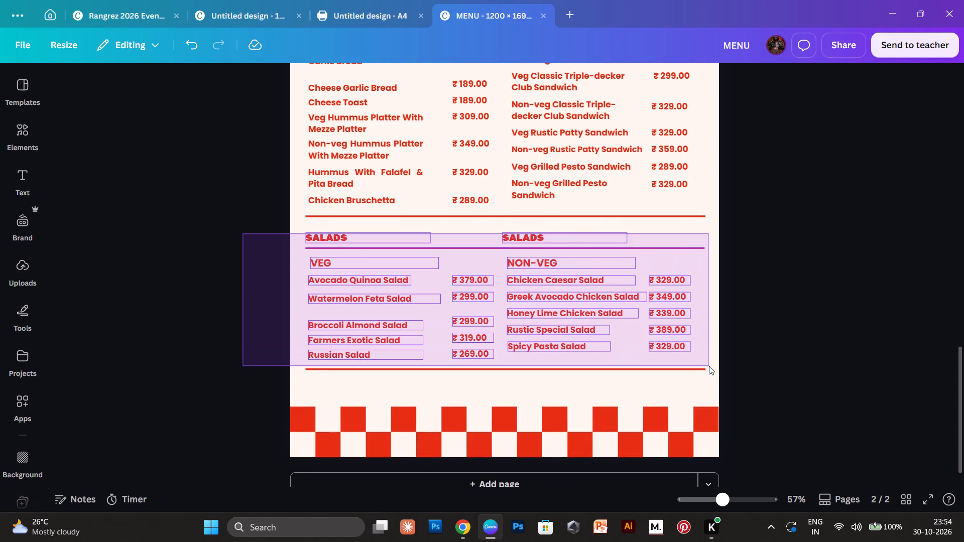
drag(709, 366, 711, 376)
drag(474, 281, 474, 277)
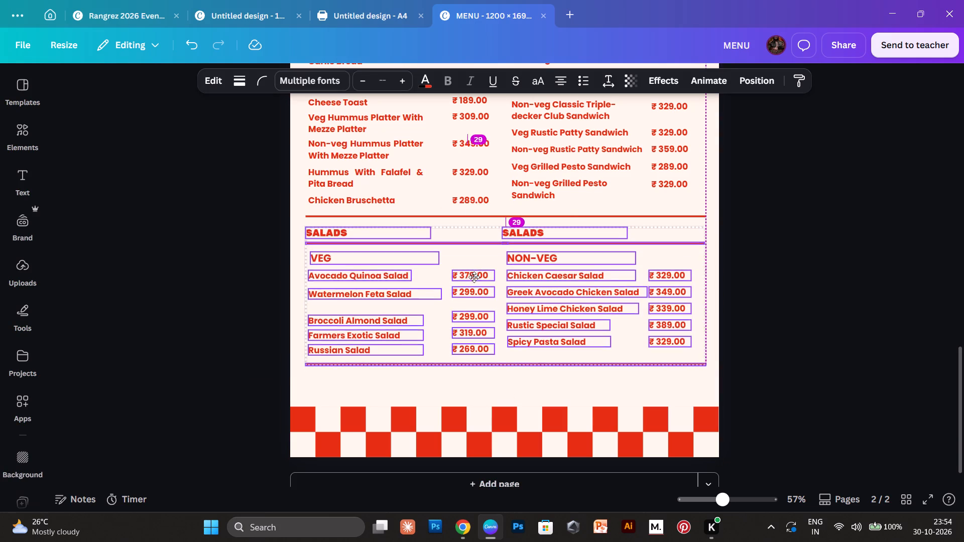
drag(474, 277, 474, 274)
click(765, 216)
scroll(765, 216, down, 1)
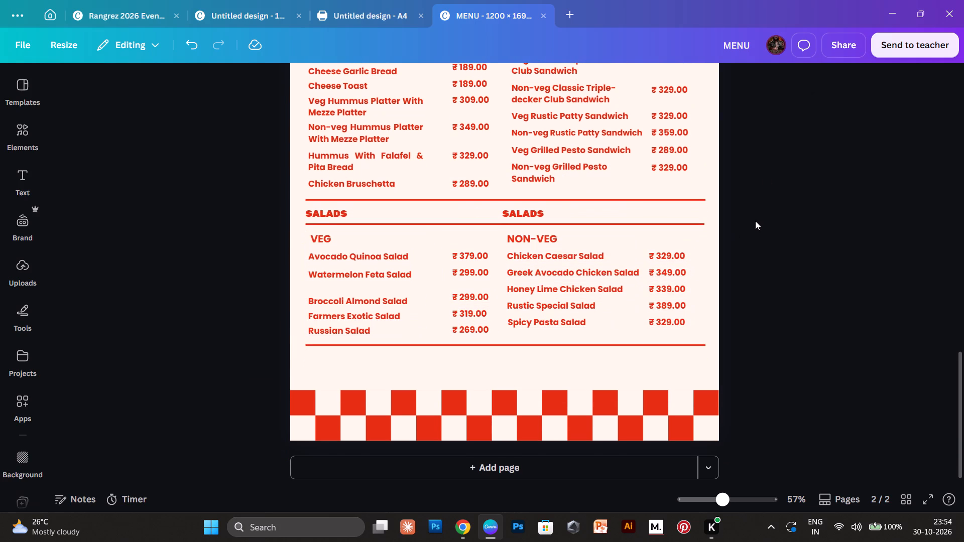
Check the wraps category on the ordering page, and change the copied block's SALADS heading above VEG to WRAPS.
click(453, 524)
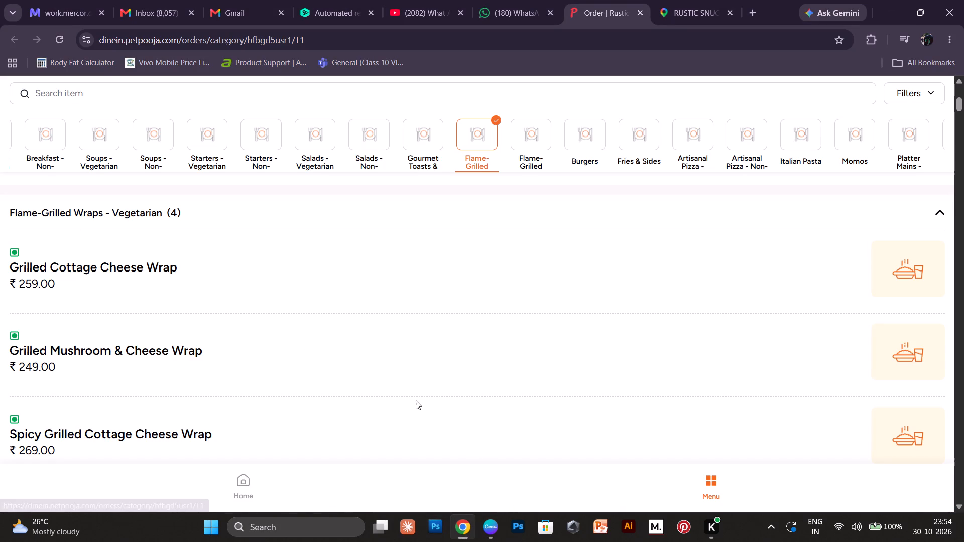
click(483, 529)
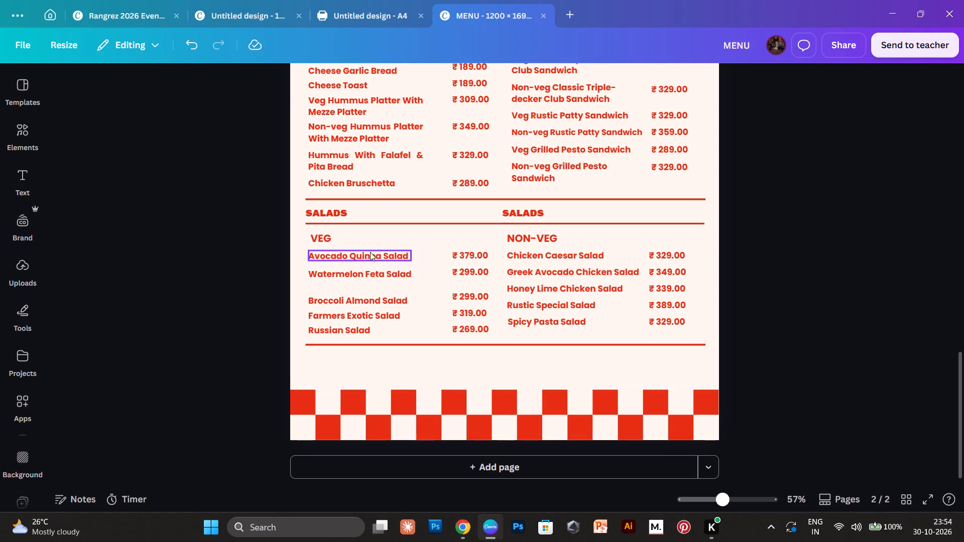
double_click(343, 213)
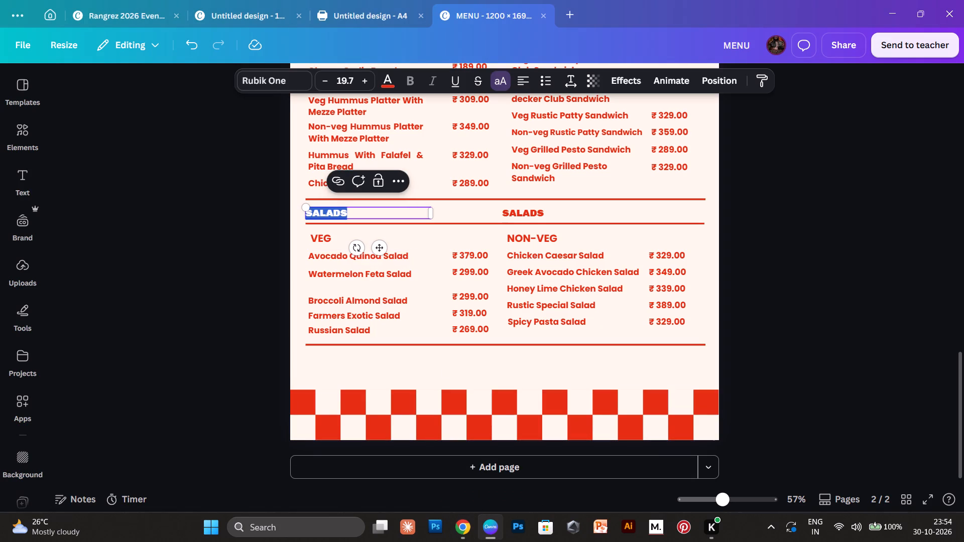
key(f)
key(BackSpace)
text(WRAMS)
key(BackSpace)
key(BackSpace)
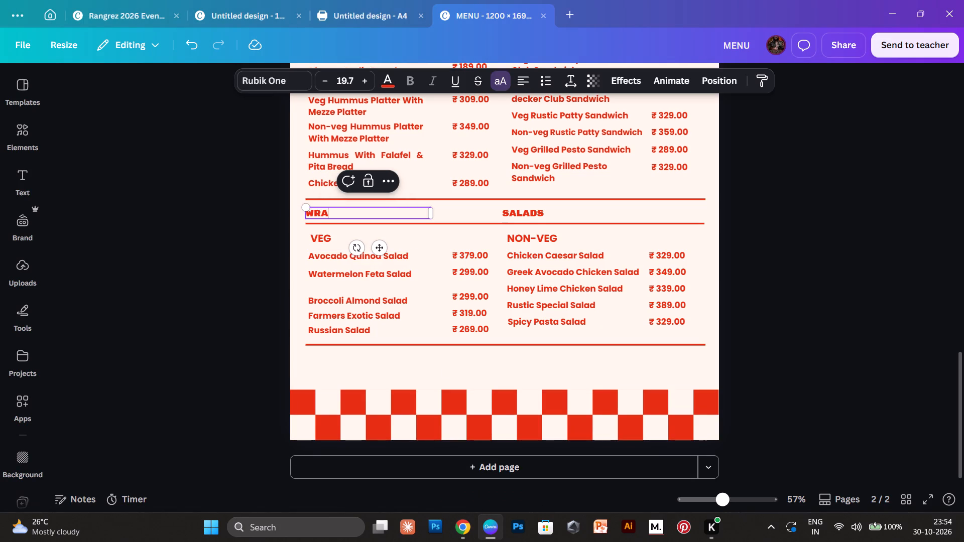
text(PS)
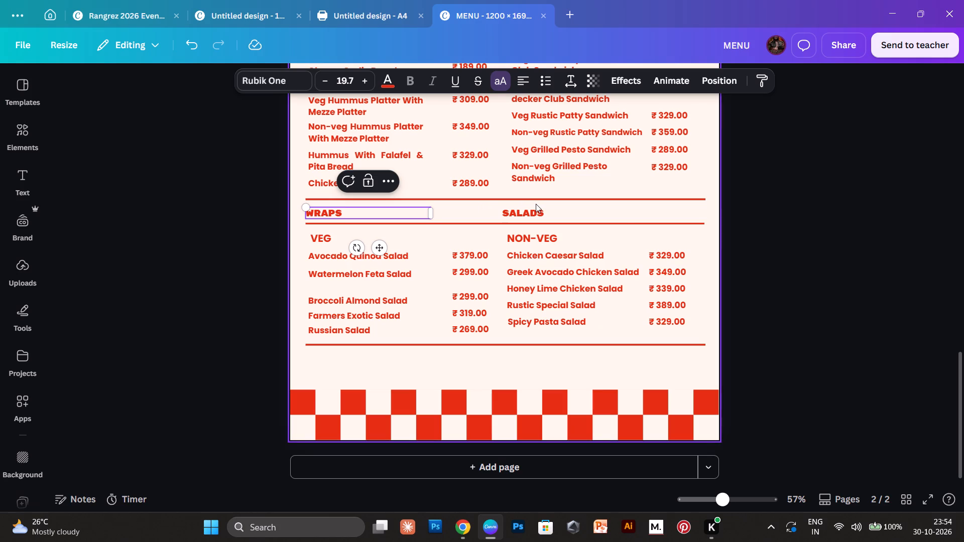
Change the copied block's SALADS heading above NON-VEG to WRAPS.
drag(536, 204, 533, 213)
click(533, 213)
text(WRAPS)
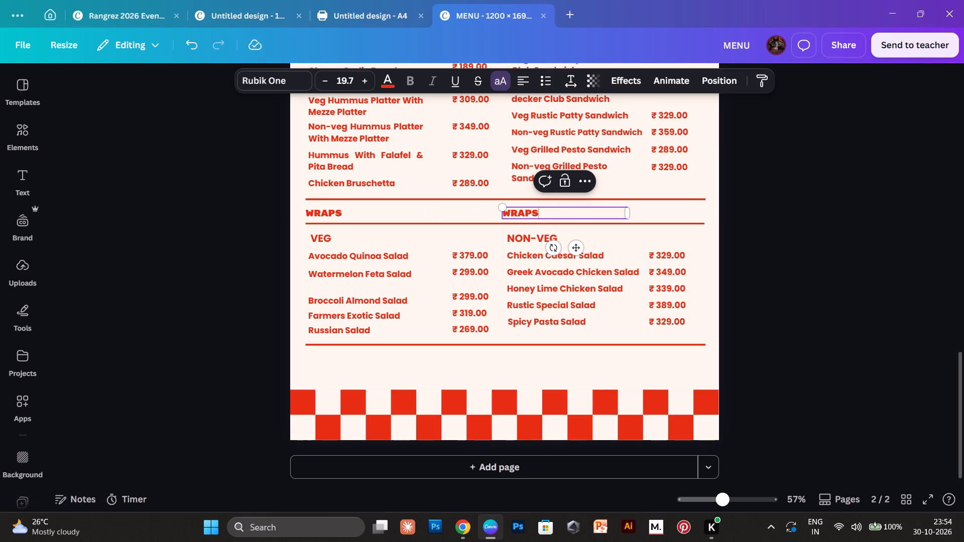
click(949, 300)
Copy the Grilled Cottage Cheese Wrap name from the ordering page and replace Avocado Quinoa Salad with it in the Canva menu.
click(459, 537)
scroll(455, 490, down, 1)
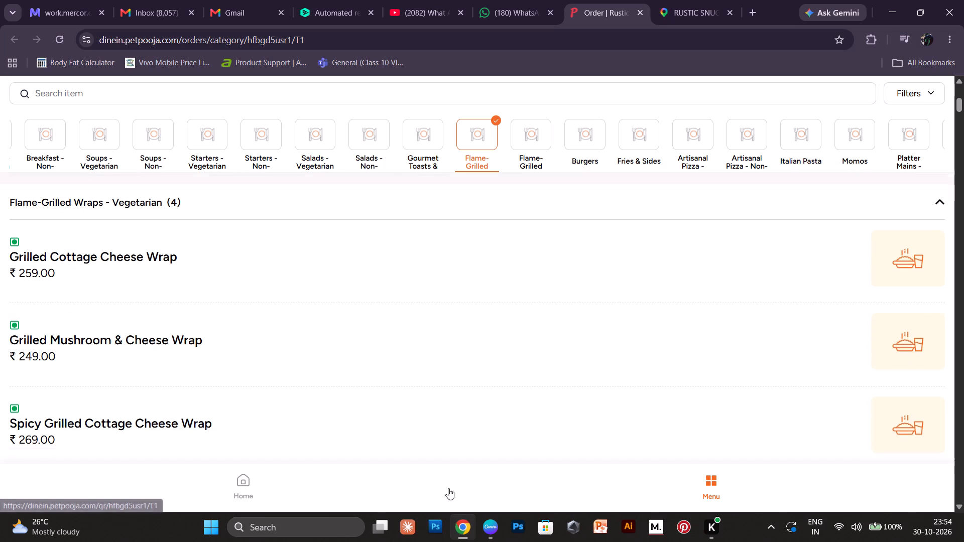
scroll(2, 231, up, 1)
drag(0, 263, 93, 270)
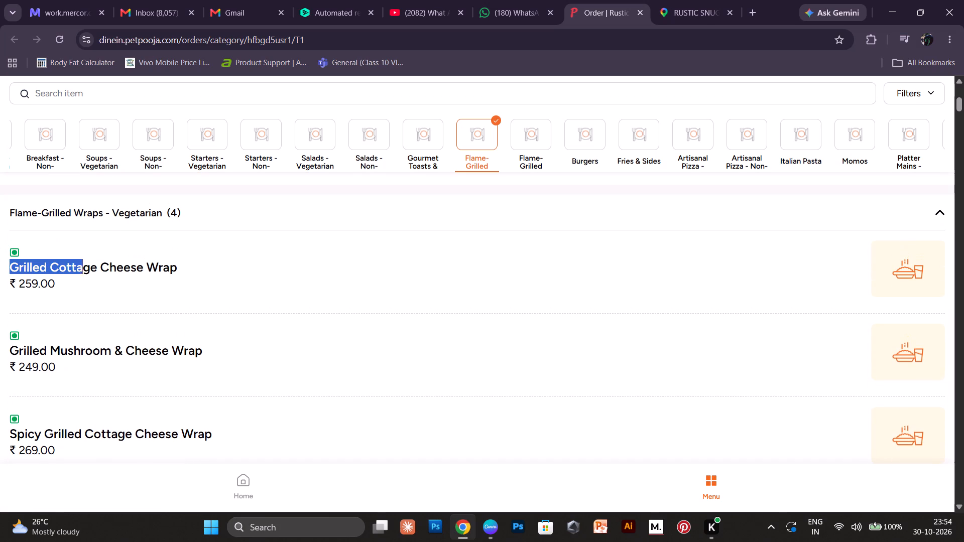
drag(93, 270, 277, 261)
key(ctrl+c)
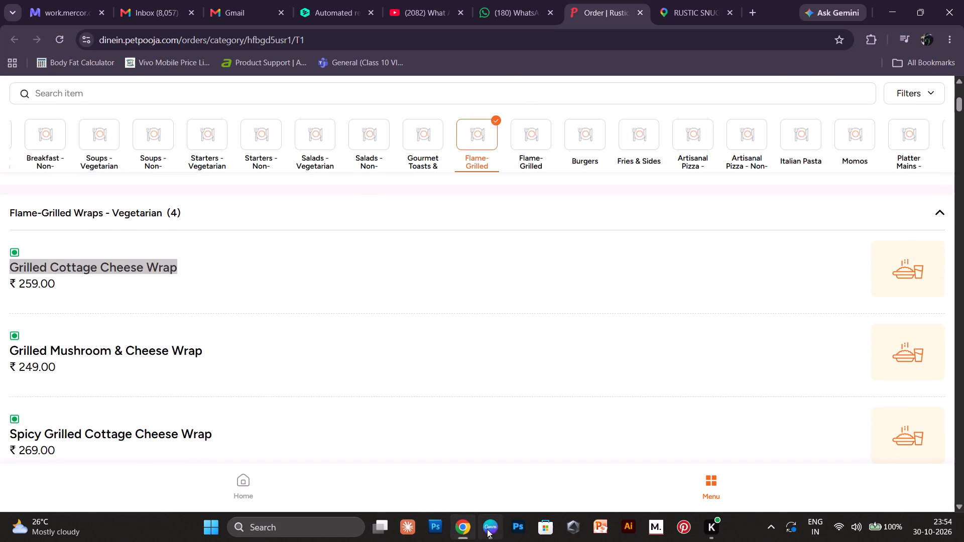
click(487, 529)
double_click(354, 252)
key(ctrl+v)
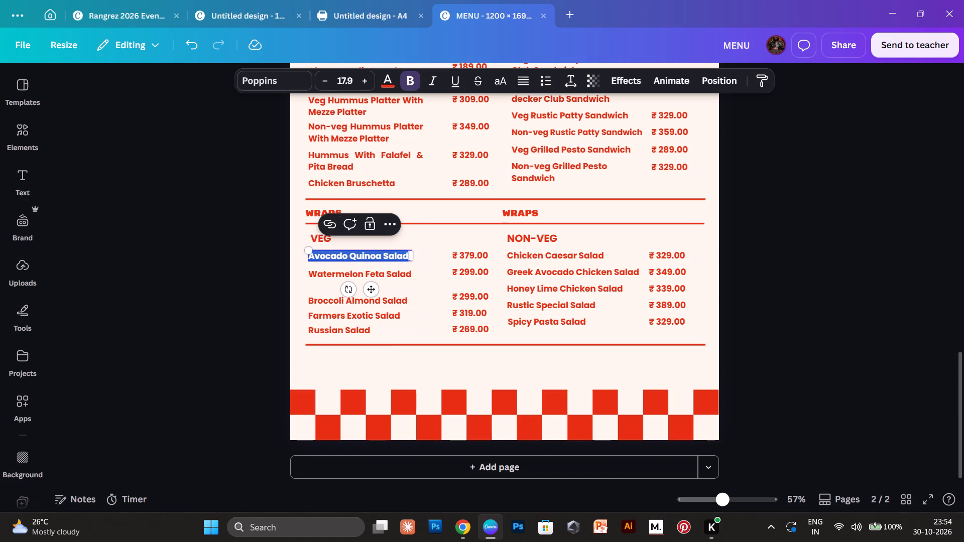
Left-align the Grilled Cottage Cheese Wrap text and widen its box so the name fits on one line.
drag(413, 258, 431, 259)
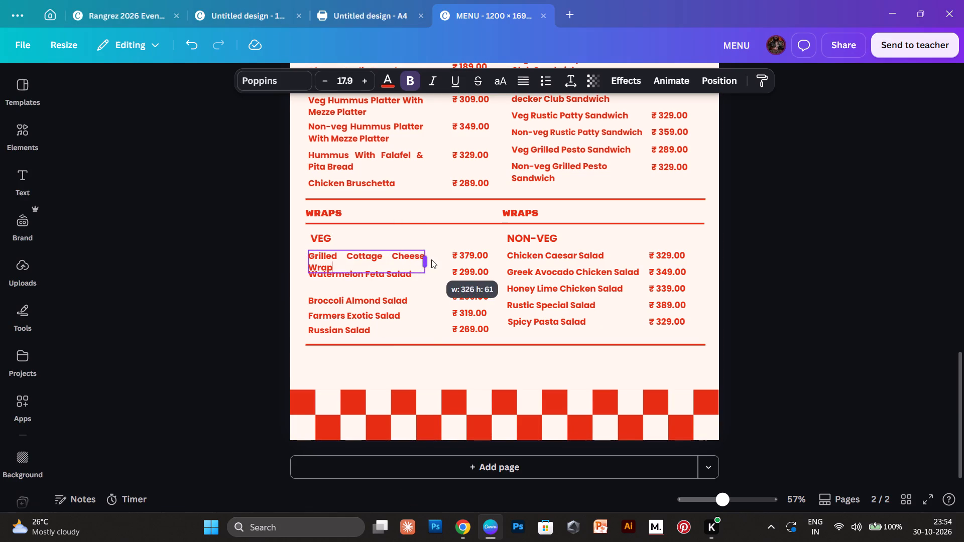
drag(431, 259, 432, 259)
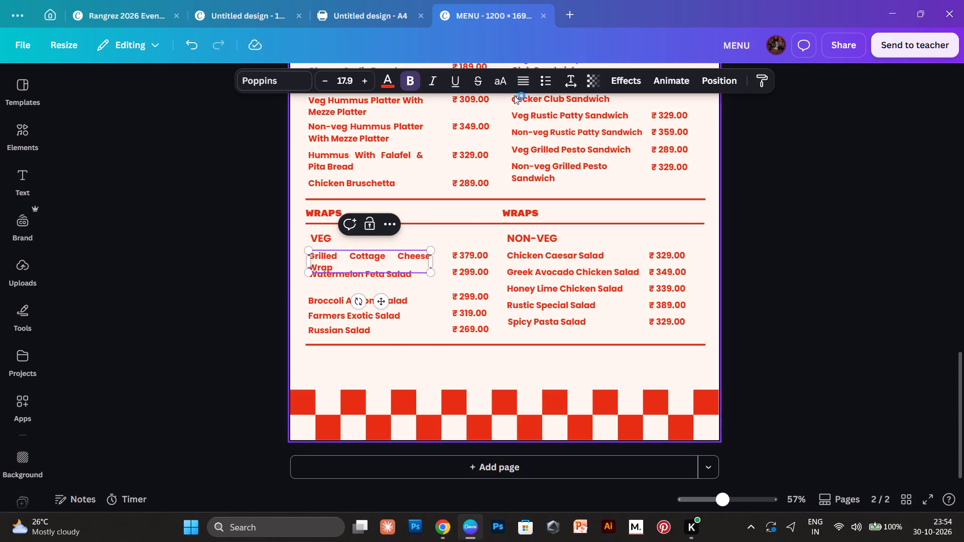
click(520, 87)
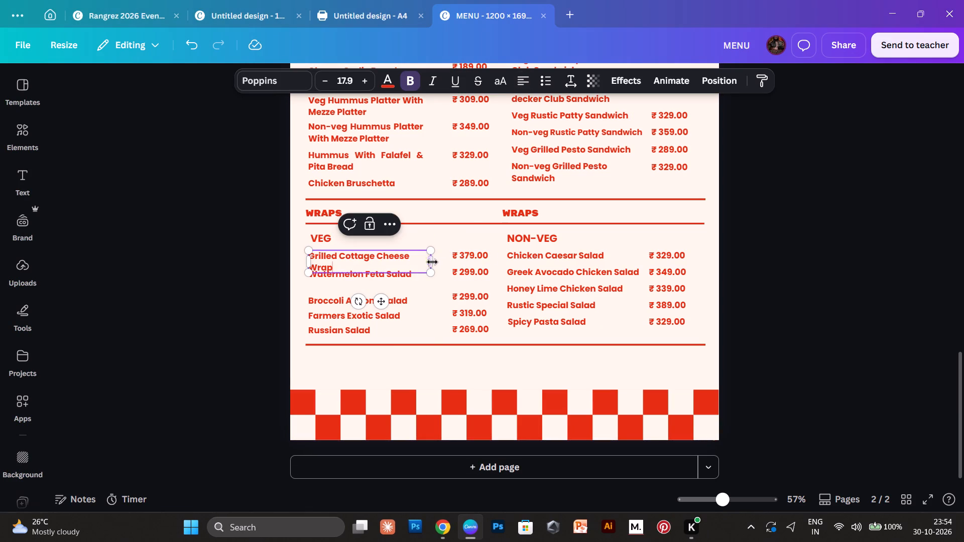
drag(434, 261, 447, 259)
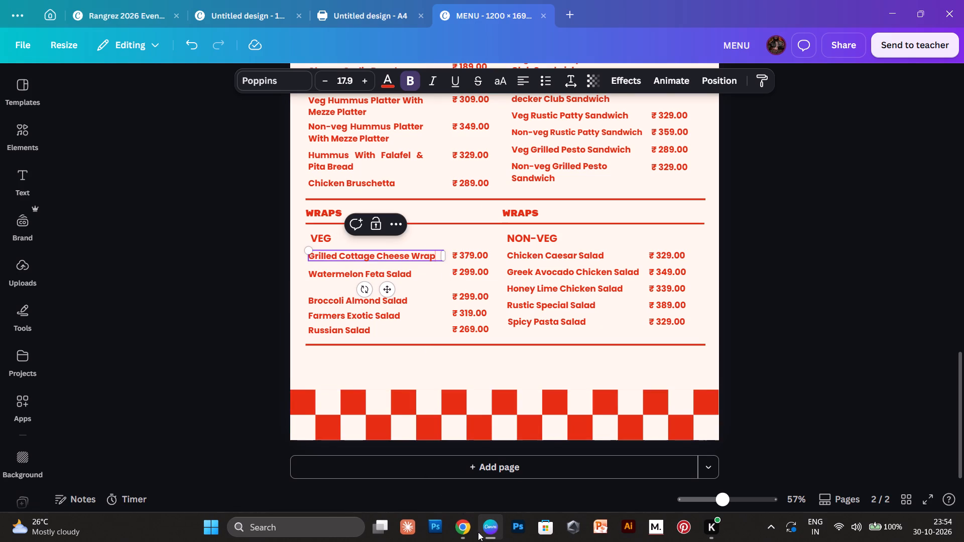
Copy the Grilled Mushroom & Cheese Wrap name from the ordering page and replace Watermelon Feta Salad with it in the Canva menu.
click(478, 532)
drag(2, 351, 189, 360)
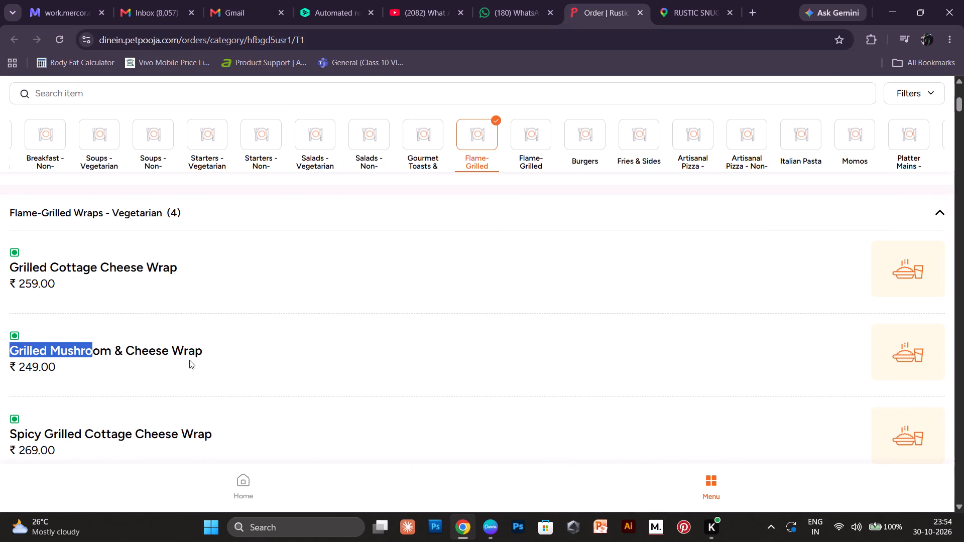
drag(189, 360, 279, 354)
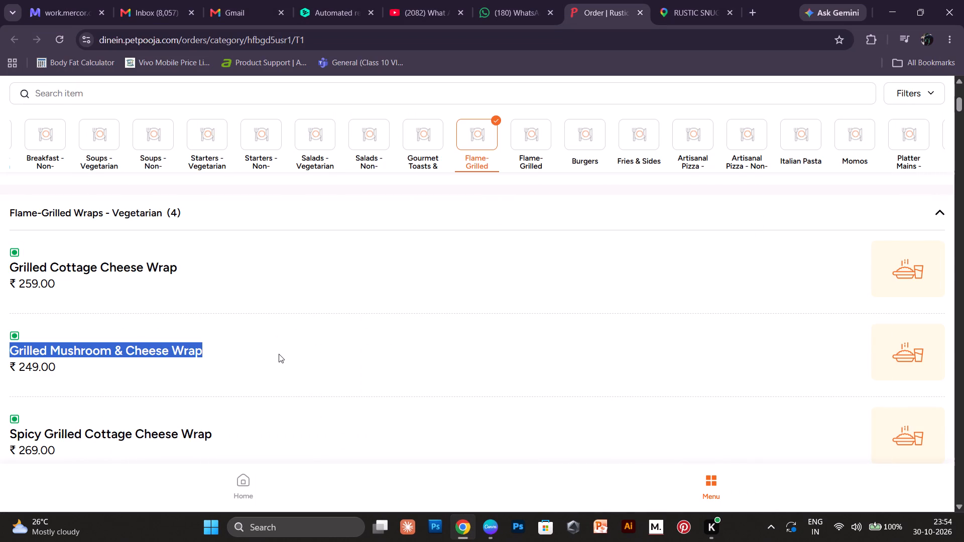
key(ctrl+c)
drag(279, 354, 392, 446)
scroll(369, 409, up, 1)
click(370, 392)
scroll(370, 392, up, 3)
click(310, 151)
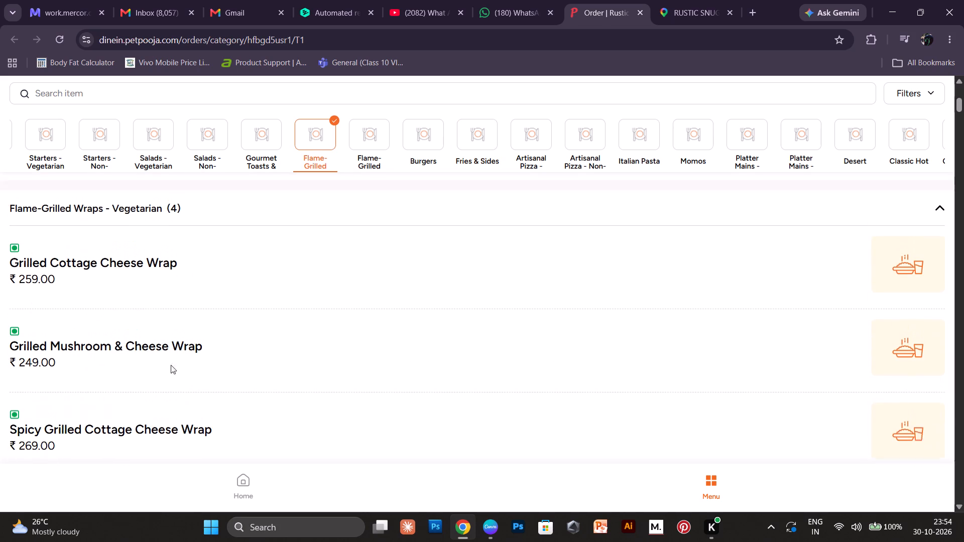
drag(4, 340, 110, 340)
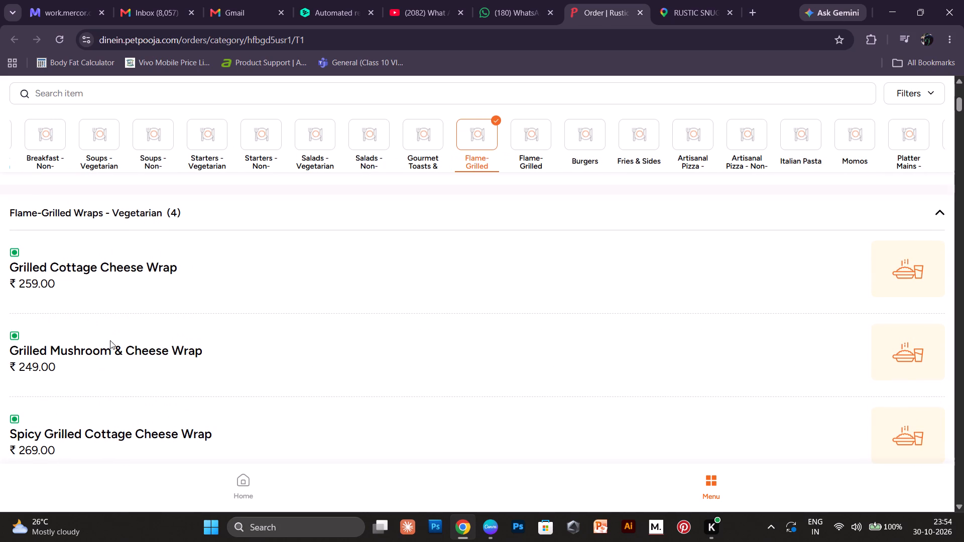
drag(110, 340, 223, 337)
drag(200, 349, 8, 351)
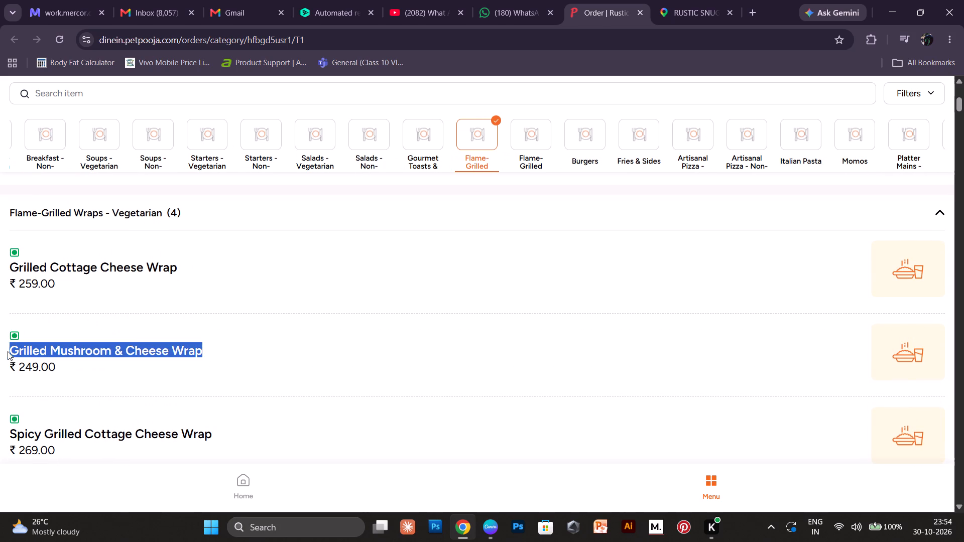
drag(8, 351, 5, 345)
key(ctrl+c)
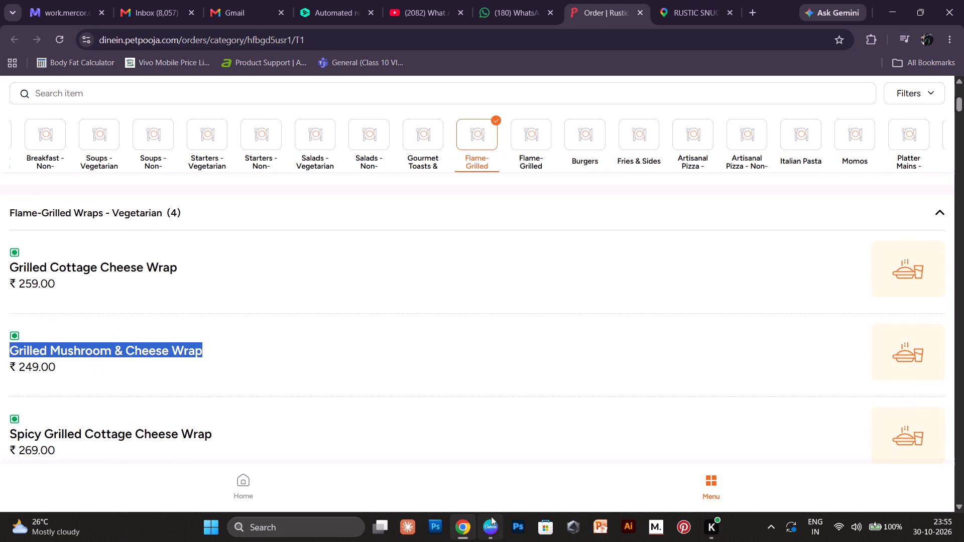
click(496, 525)
double_click(340, 270)
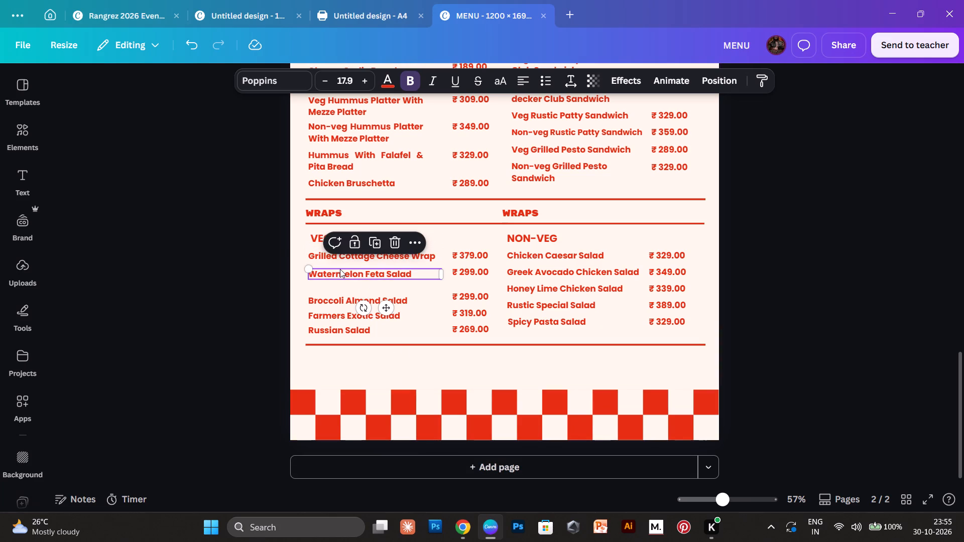
key(ctrl+v)
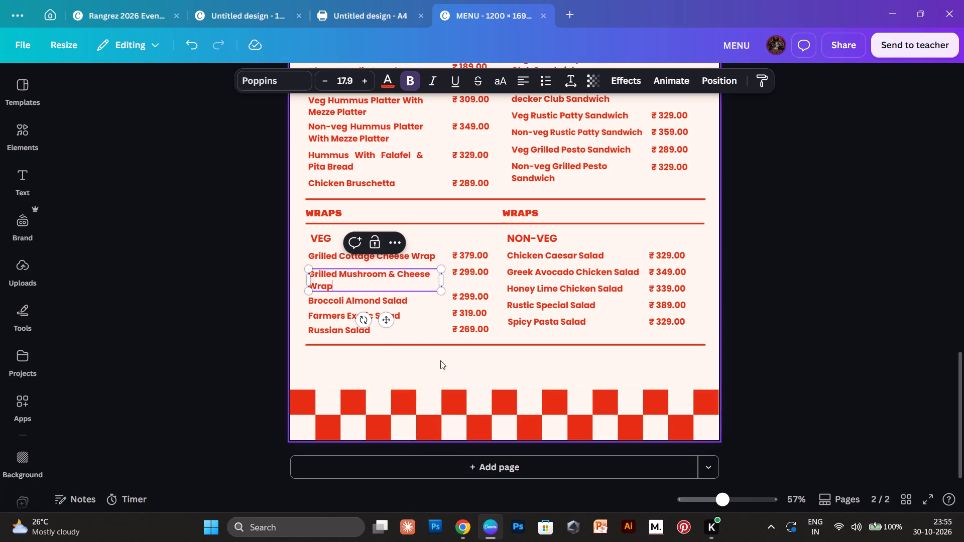
Replace Broccoli Almond Salad with Spicy Grilled Cottage Cheese Wrap copied from the ordering page, widen its box to about 377, and left-align it.
click(462, 529)
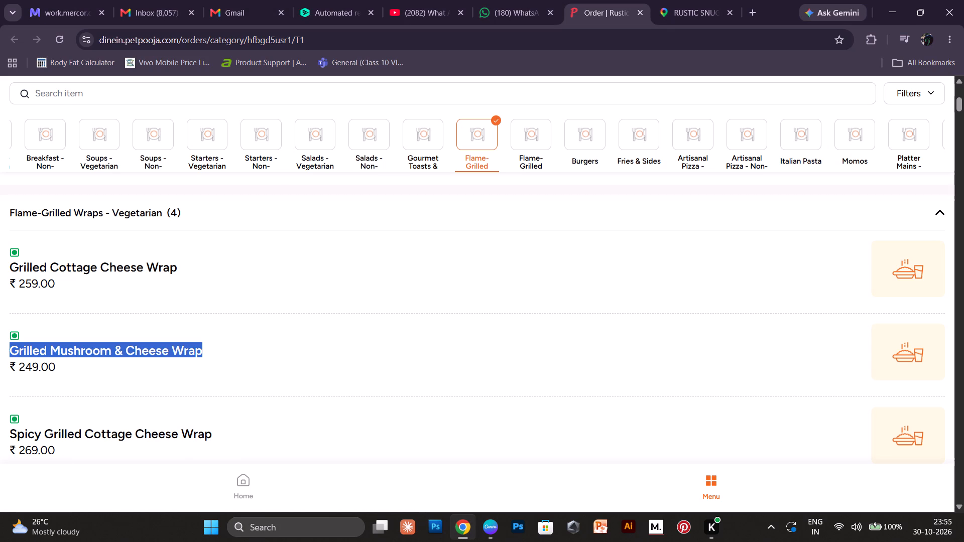
drag(12, 433, 249, 429)
key(ctrl+c)
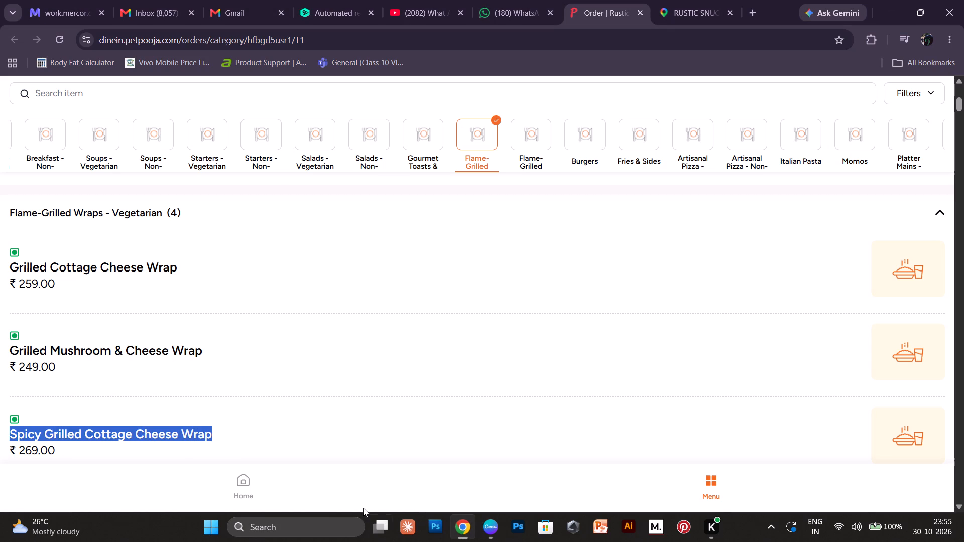
click(484, 529)
double_click(337, 301)
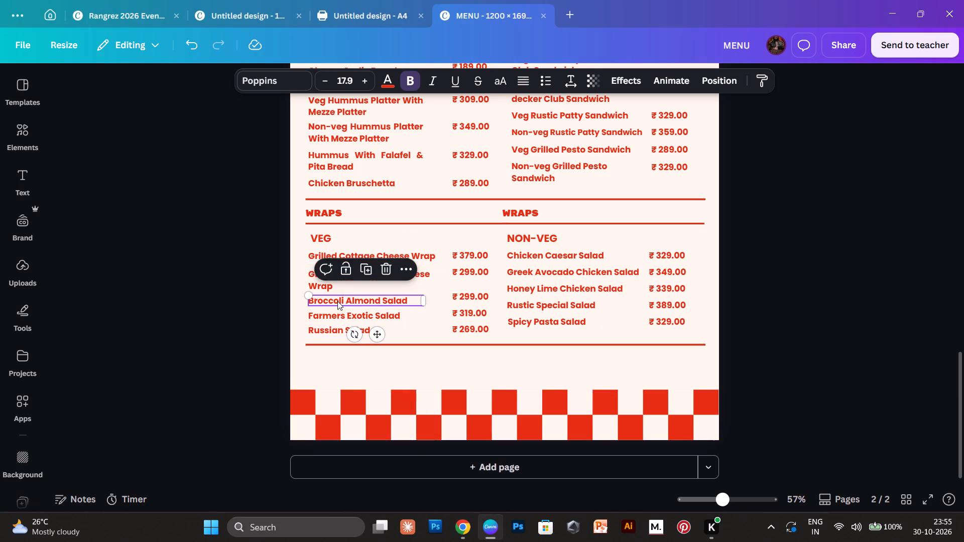
key(ctrl+v)
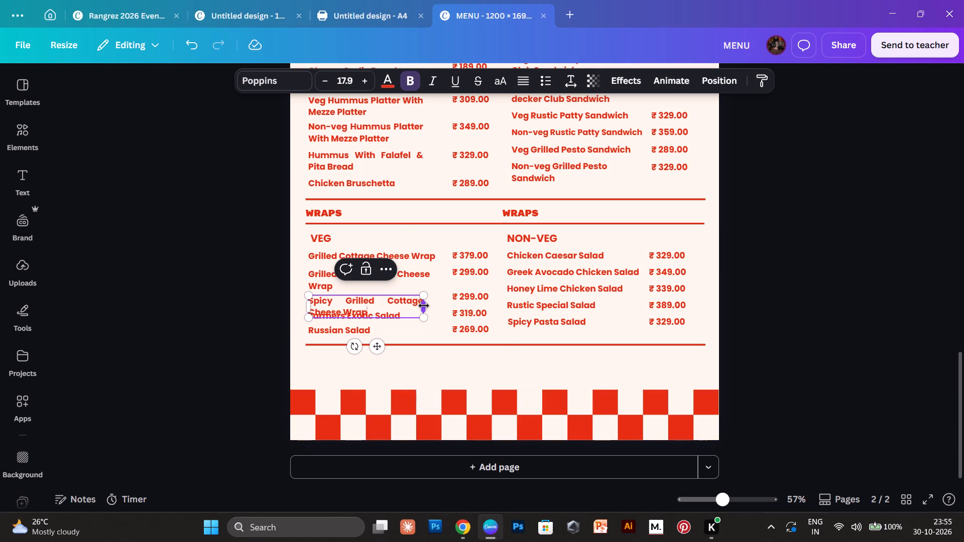
drag(425, 306, 446, 308)
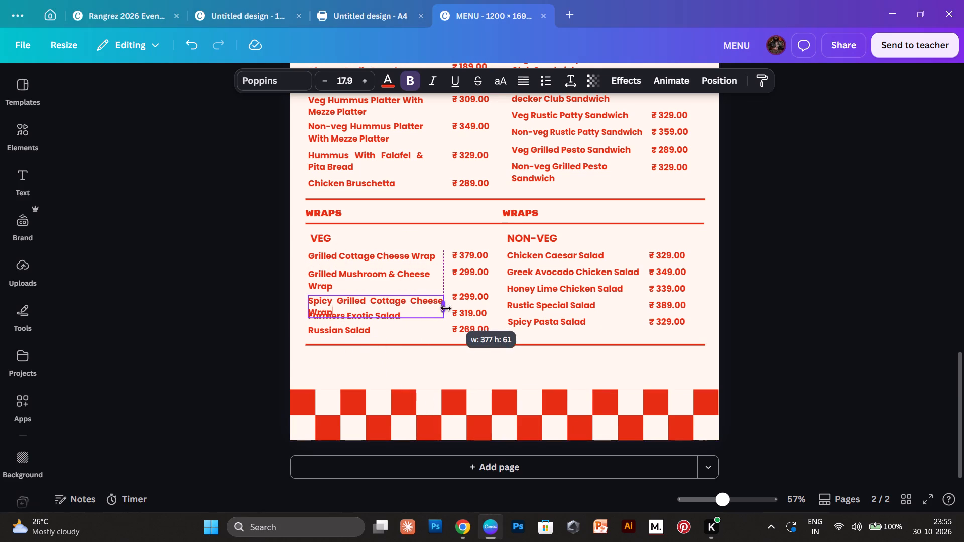
click(525, 85)
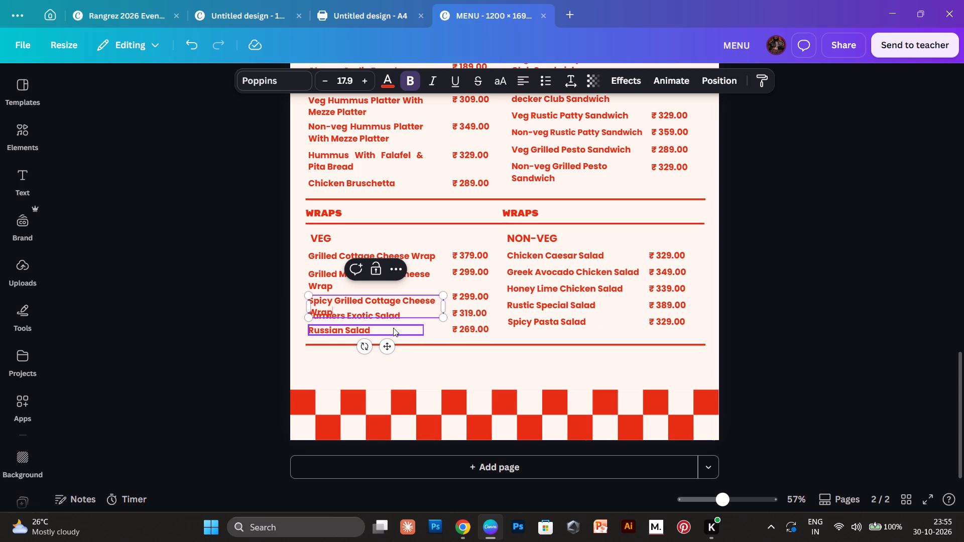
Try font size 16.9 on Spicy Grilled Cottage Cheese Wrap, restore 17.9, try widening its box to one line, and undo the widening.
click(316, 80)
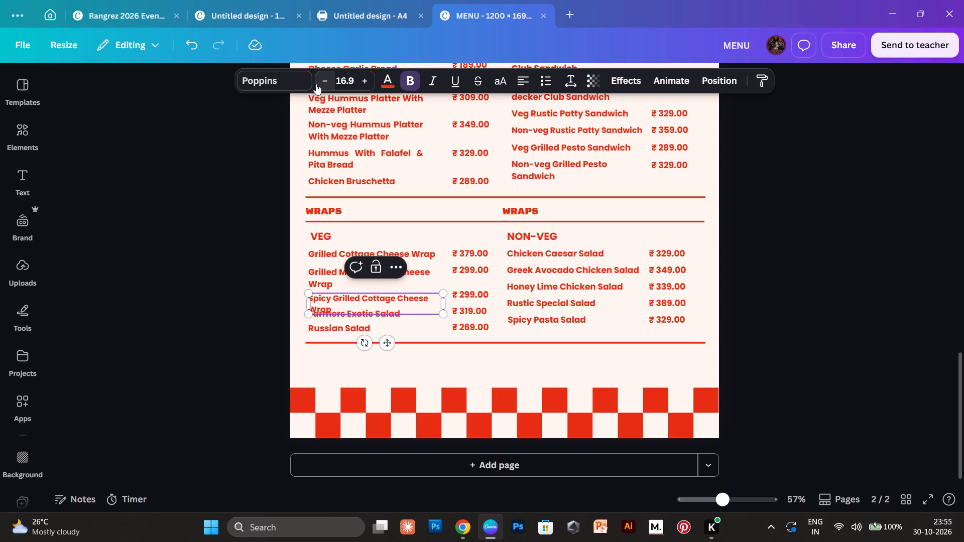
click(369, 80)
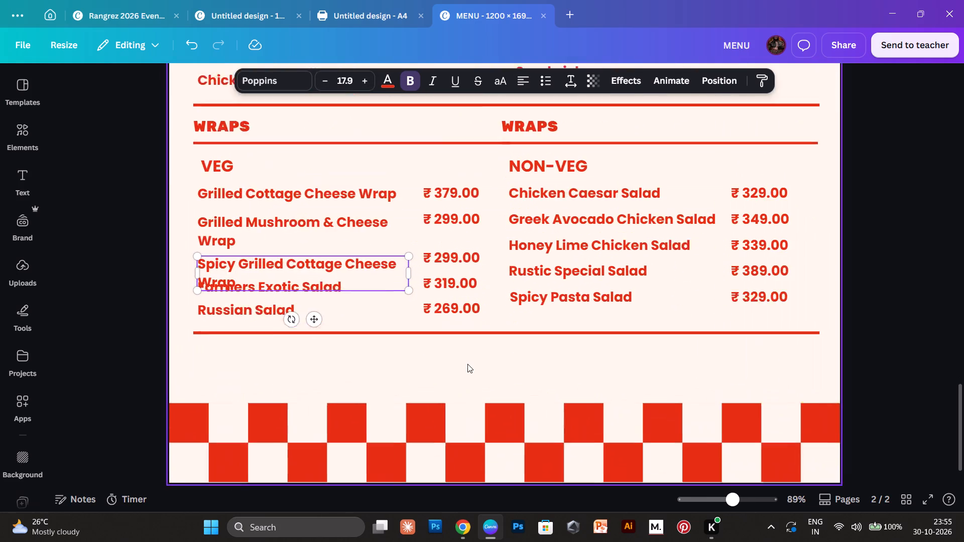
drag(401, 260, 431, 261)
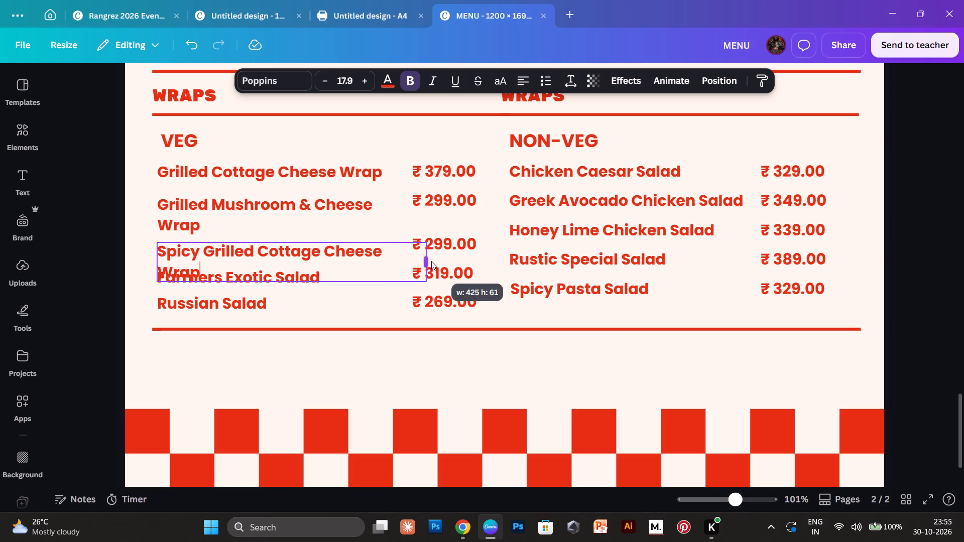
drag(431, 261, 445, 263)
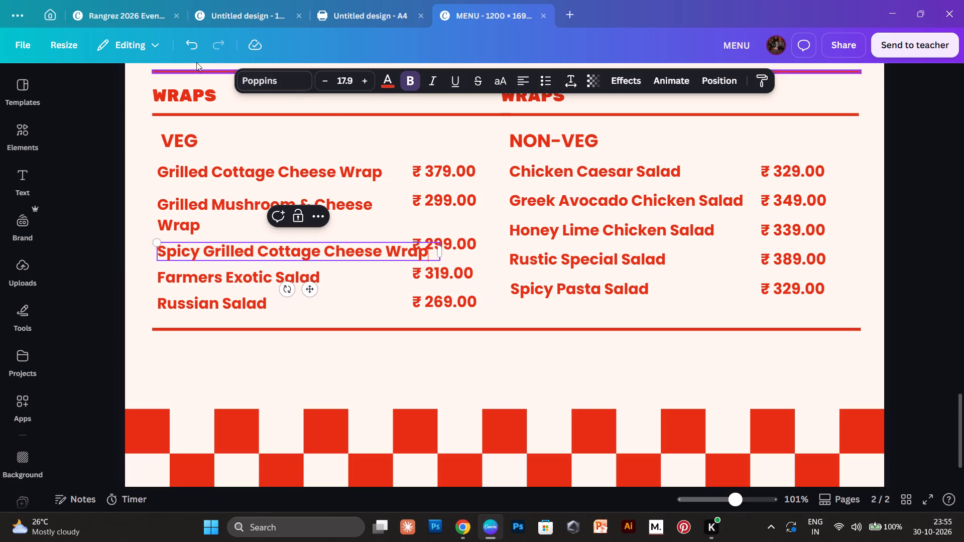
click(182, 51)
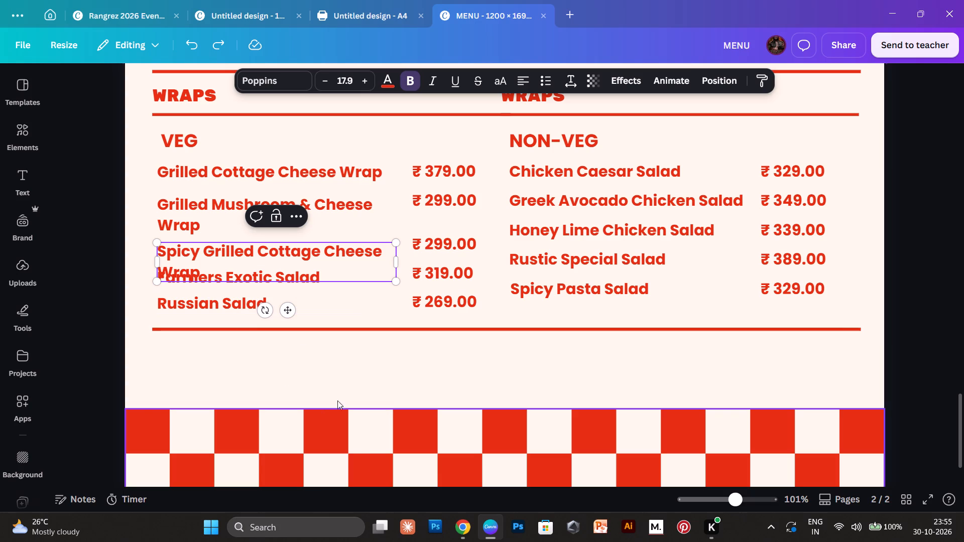
Delete the divider line beneath the Wraps block.
click(212, 325)
click(212, 327)
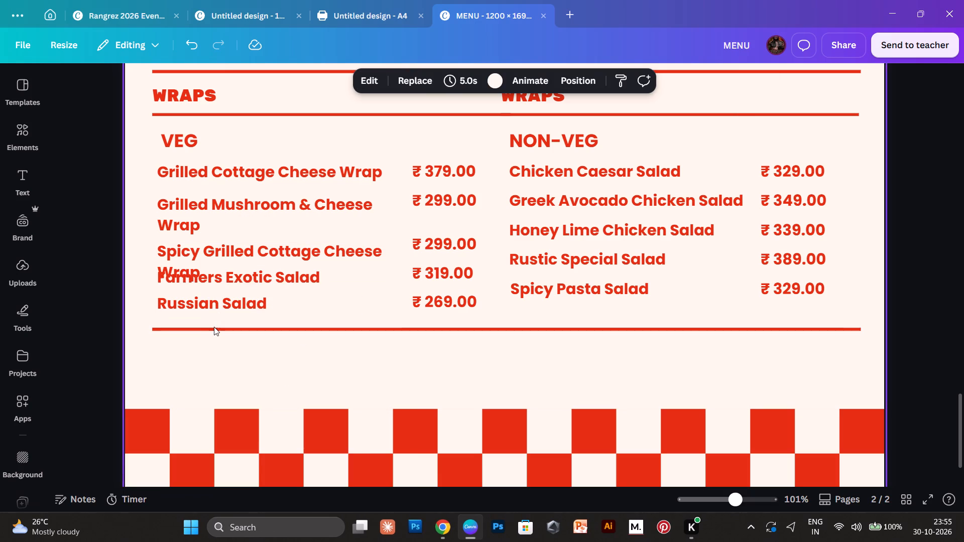
click(225, 329)
click(525, 304)
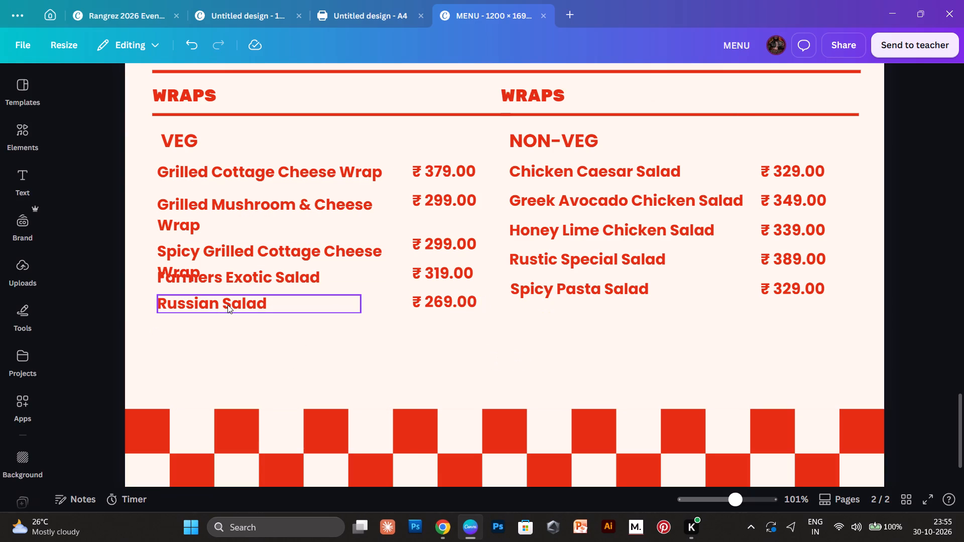
Delete the Russian Salad item from the Wraps block and place Farmers Exotic Salad just beneath Spicy Grilled Cottage Cheese Wrap.
click(227, 305)
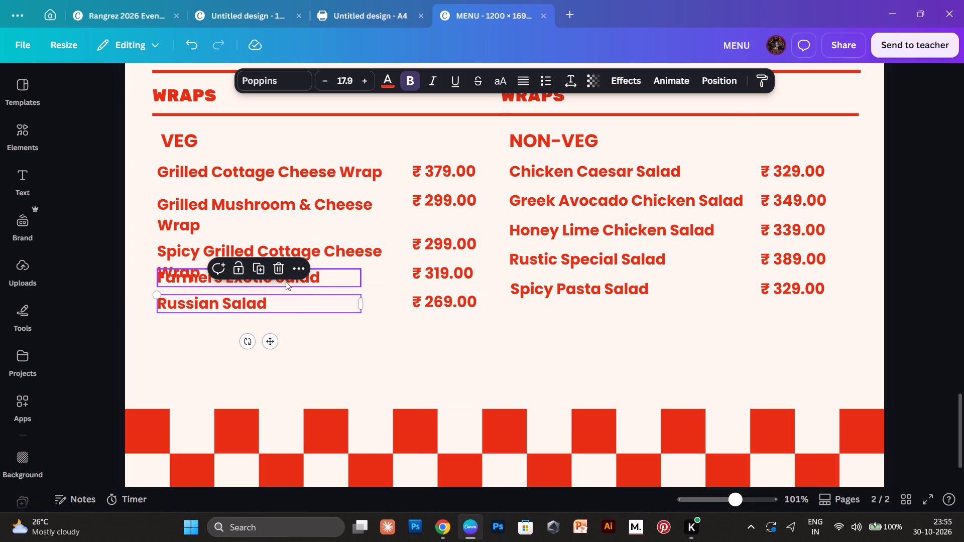
drag(287, 282, 354, 384)
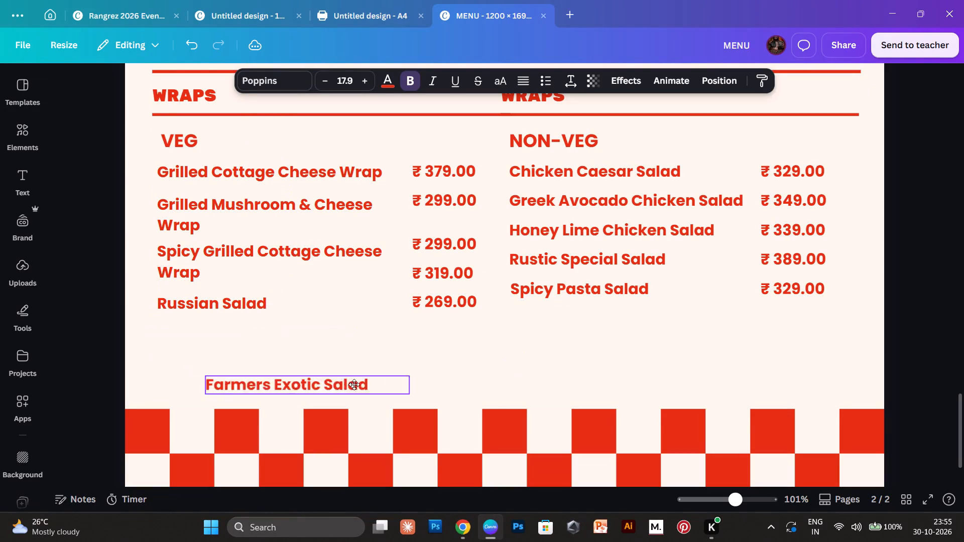
drag(354, 384, 264, 334)
click(178, 311)
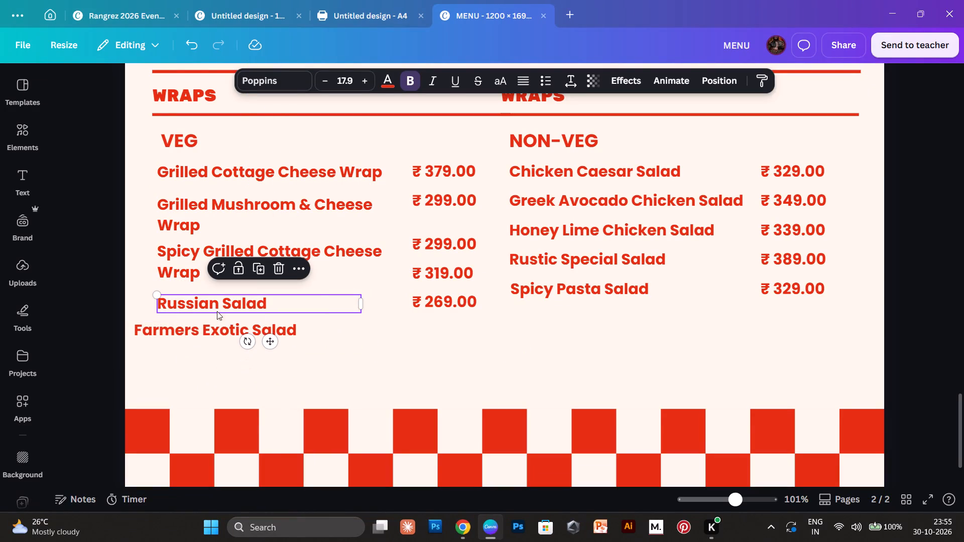
click(274, 263)
drag(247, 328, 261, 305)
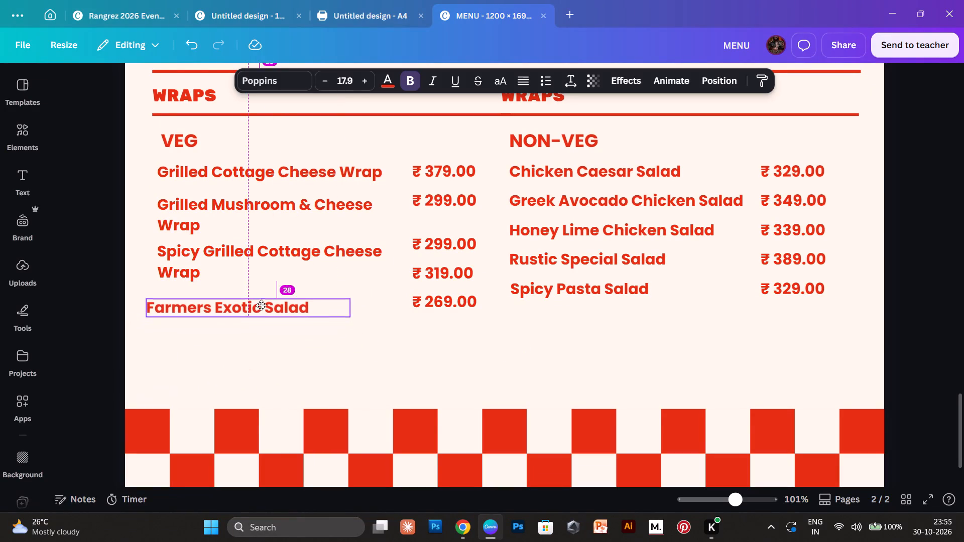
drag(261, 305, 267, 298)
click(335, 338)
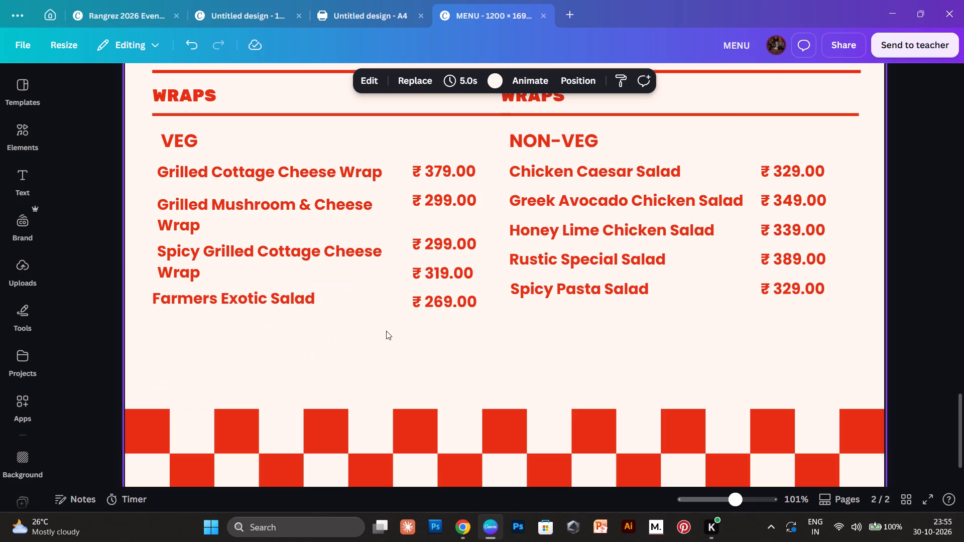
Replace Farmers Exotic Salad in the Wraps veg list with Barbecue Cottage Cheese Wrap copied from the Petpooja ordering page.
click(464, 530)
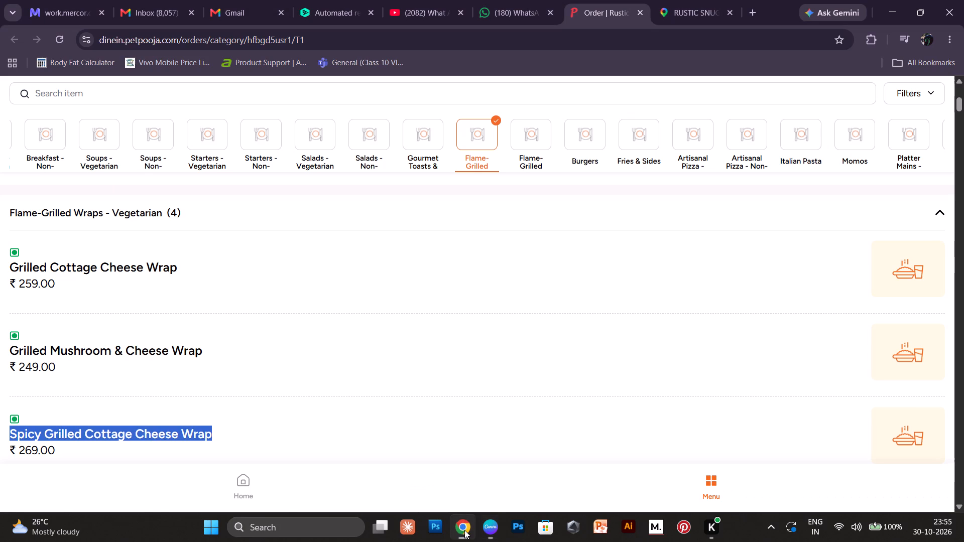
scroll(321, 456, down, 3)
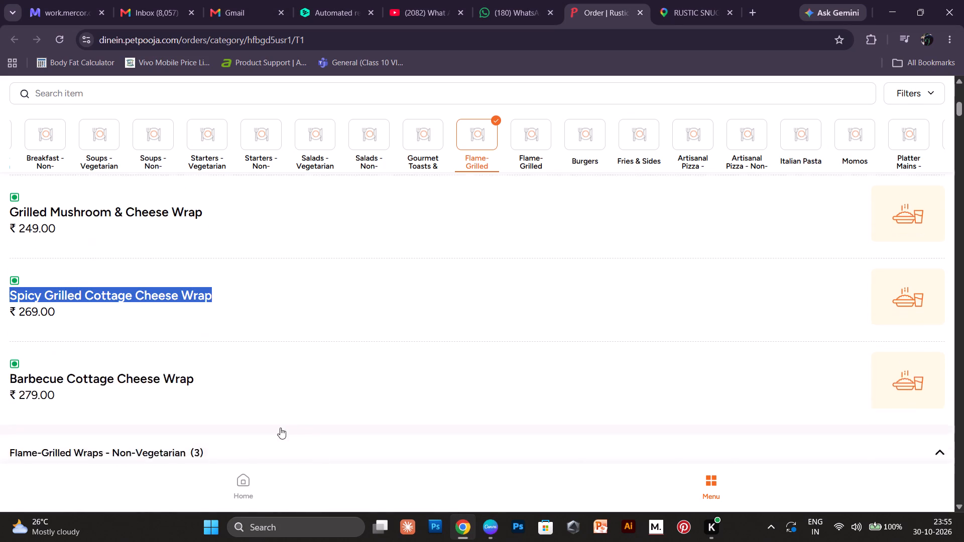
drag(0, 330, 258, 330)
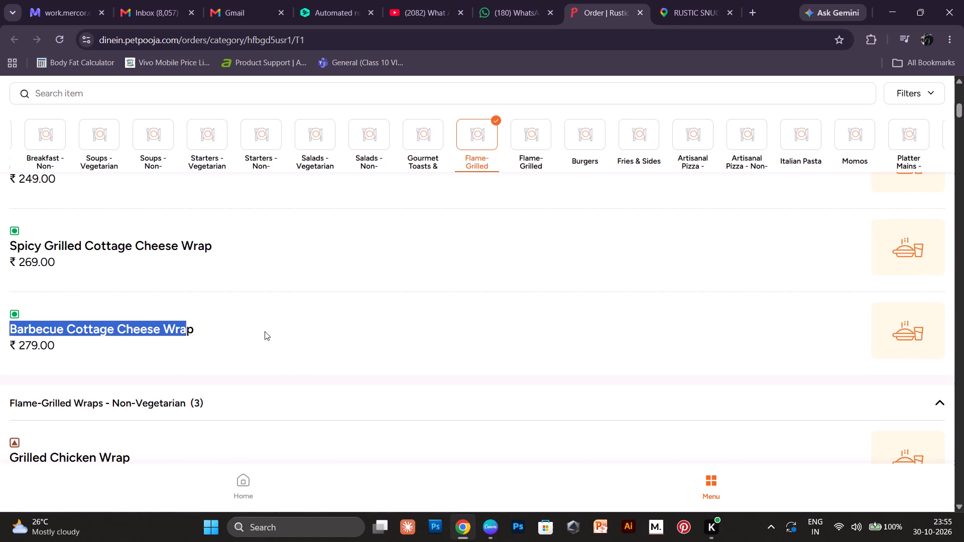
key(ctrl+c)
click(481, 527)
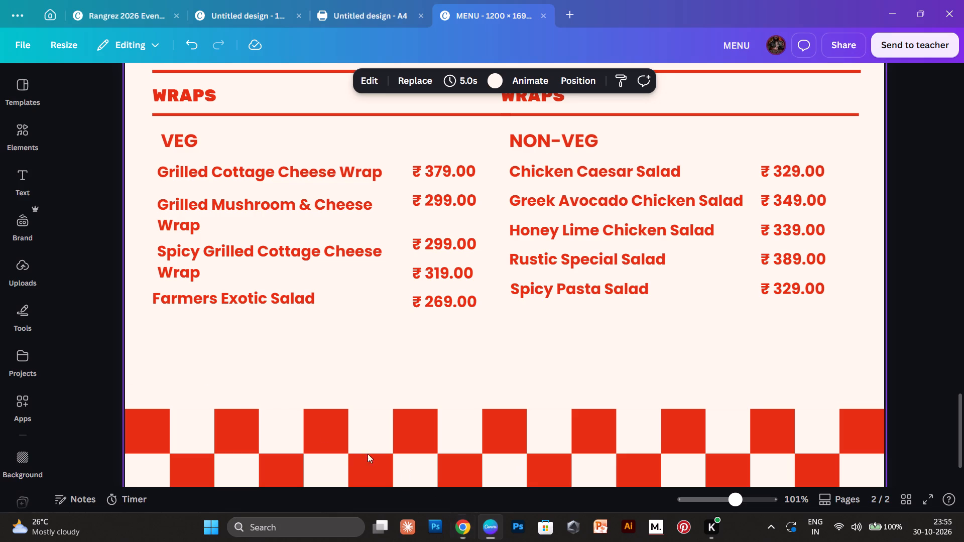
click(197, 301)
click(197, 301)
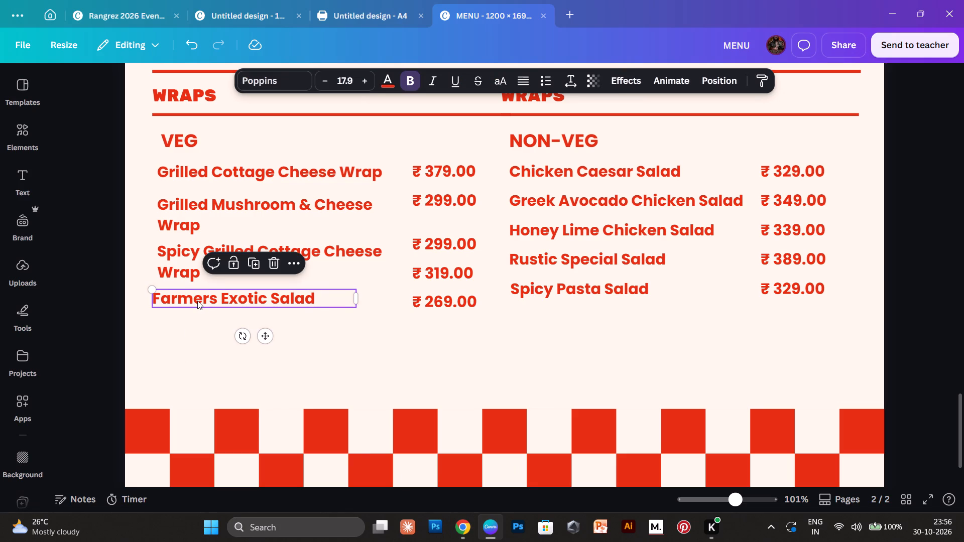
key(ctrl+v)
Check the Flame-Grilled Wraps - Vegetarian items on the ordering page against the menu's veg wrap names.
click(463, 535)
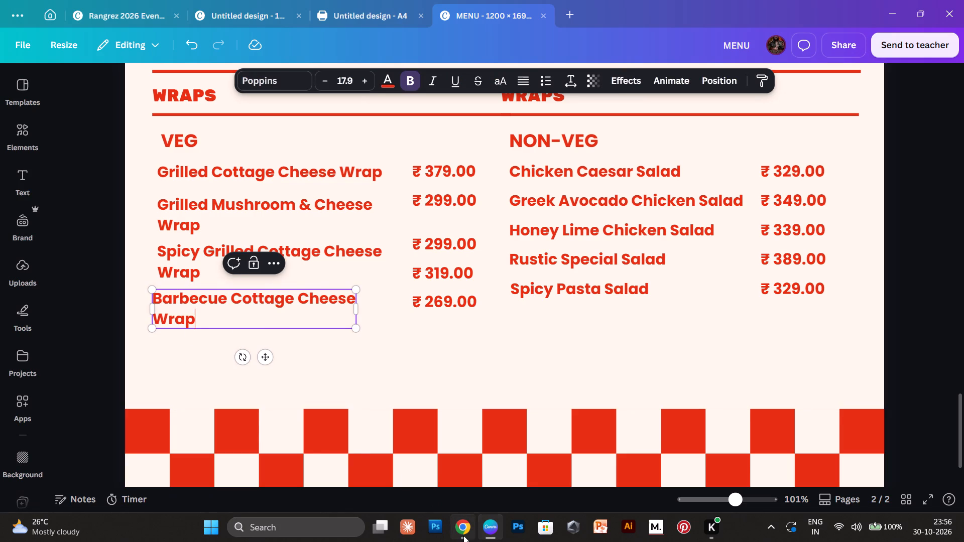
scroll(369, 377, up, 6)
scroll(369, 377, down, 1)
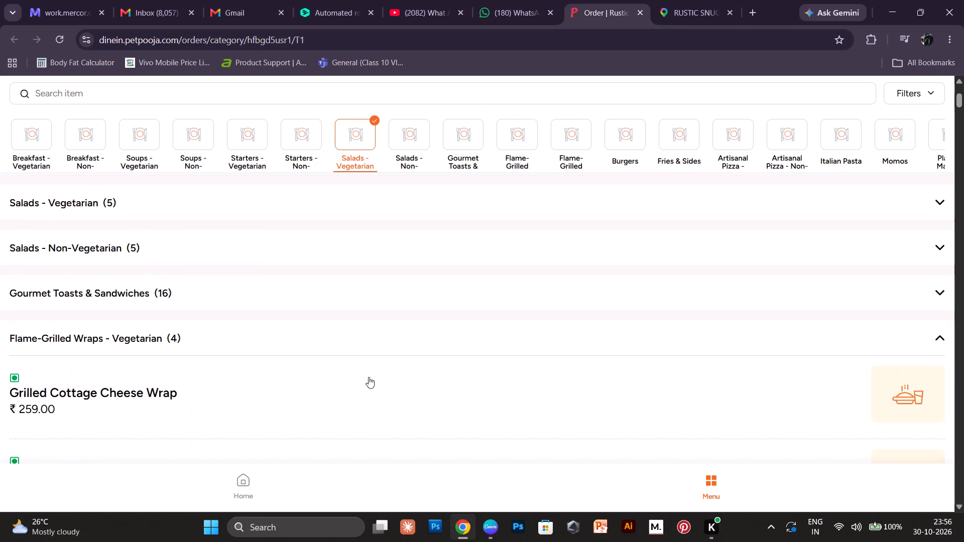
scroll(369, 377, down, 3)
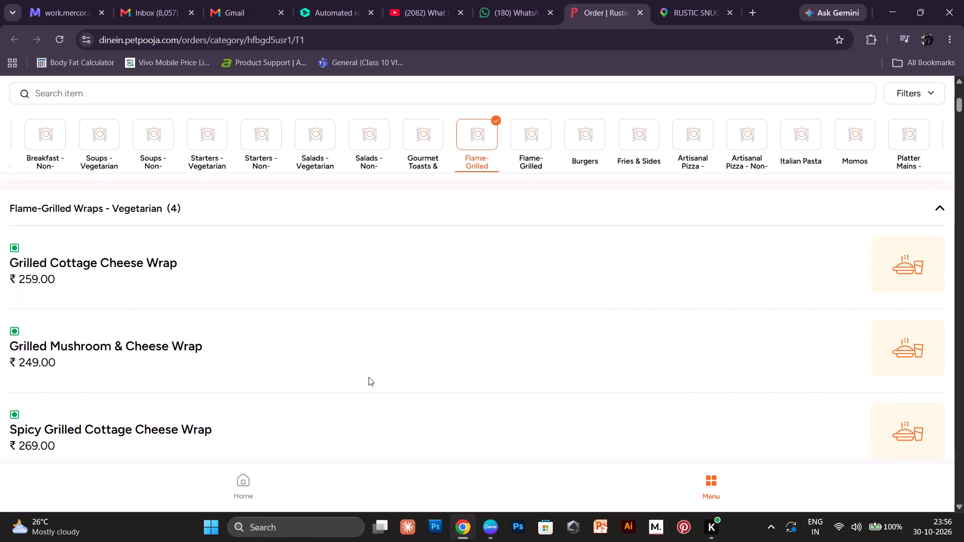
scroll(369, 377, down, 1)
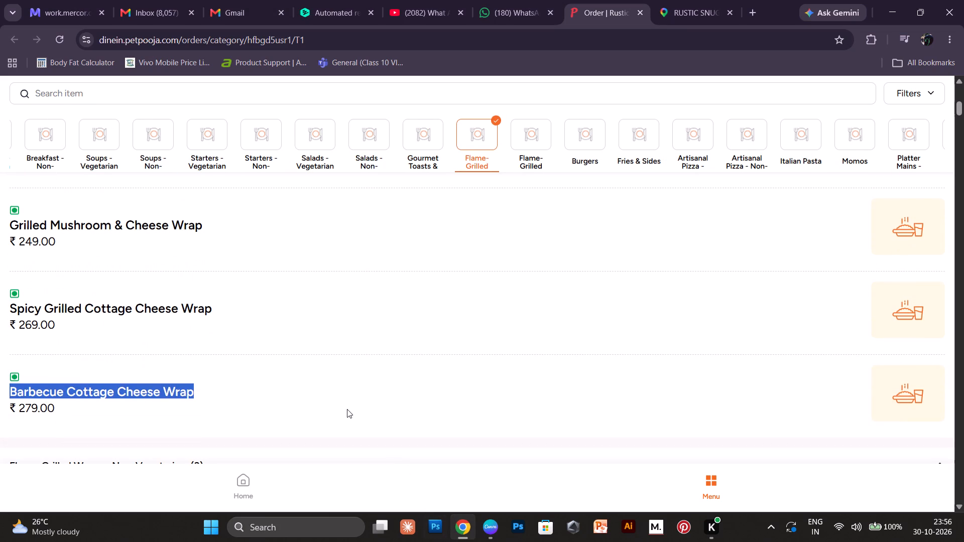
scroll(347, 408, up, 1)
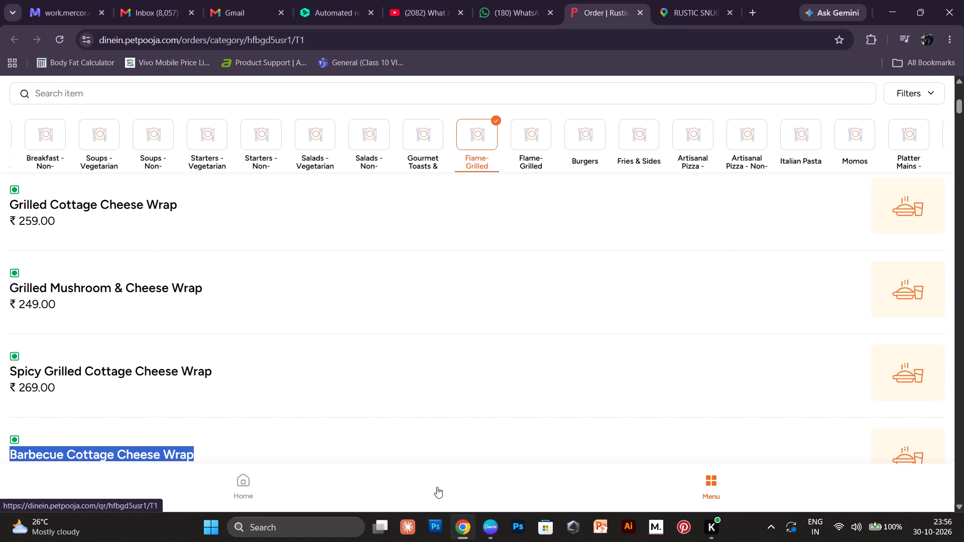
click(483, 529)
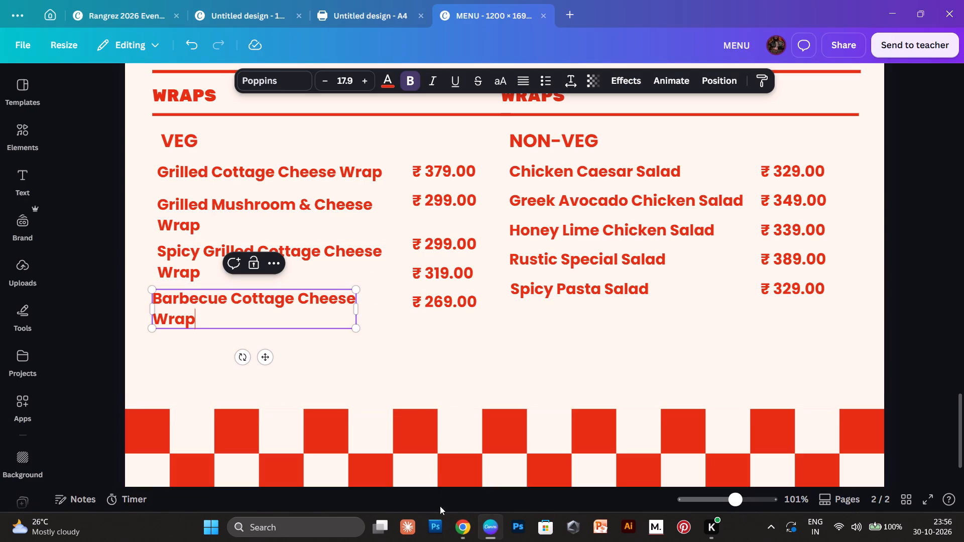
click(456, 527)
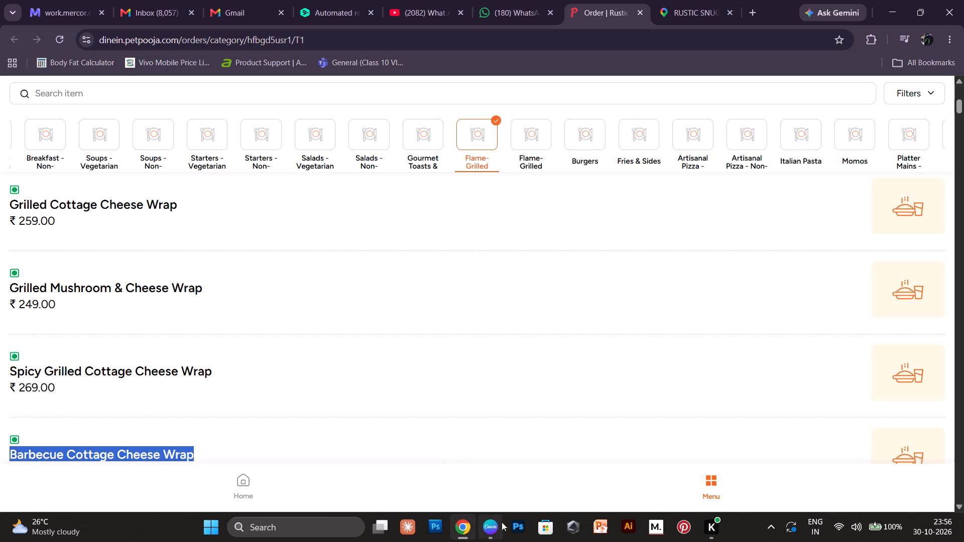
click(492, 523)
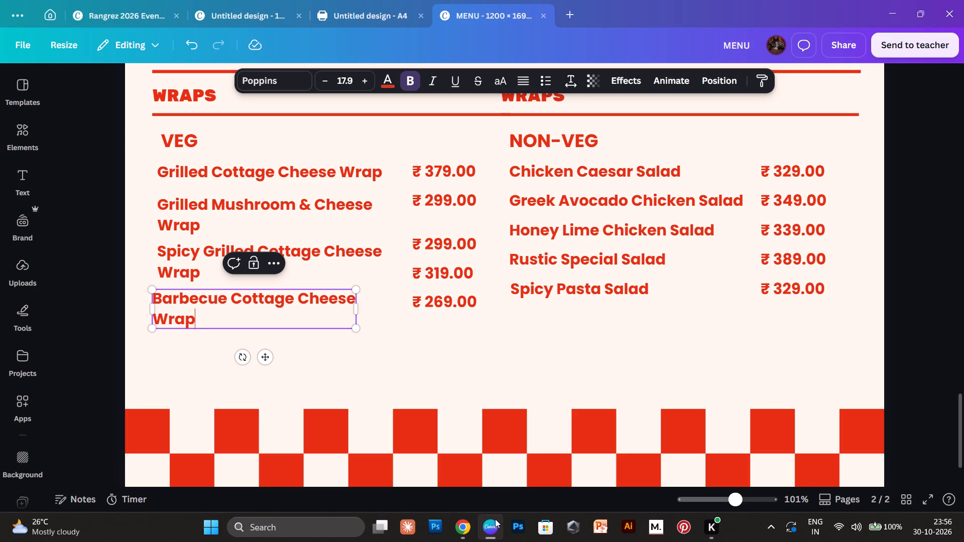
Move Spicy Grilled Cottage Cheese Wrap slightly left and up to line up with Barbecue Cottage Cheese Wrap's left edge.
scroll(395, 398, up, 1)
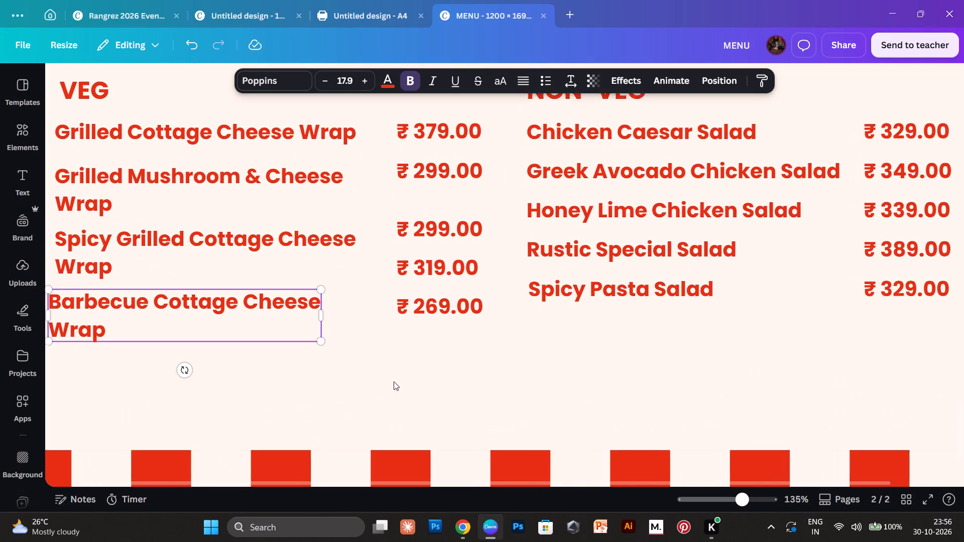
scroll(215, 138, right, 1)
click(176, 233)
drag(135, 256, 129, 257)
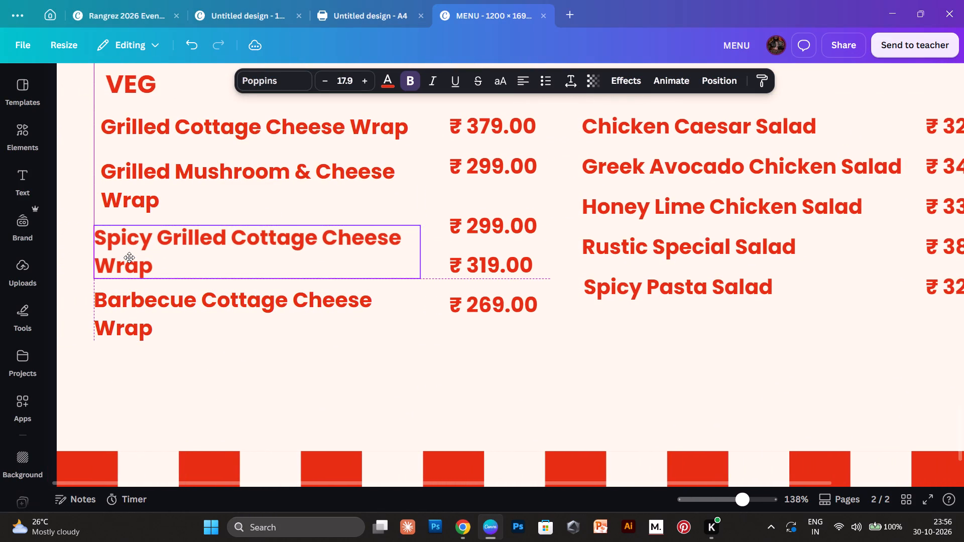
drag(129, 257, 127, 255)
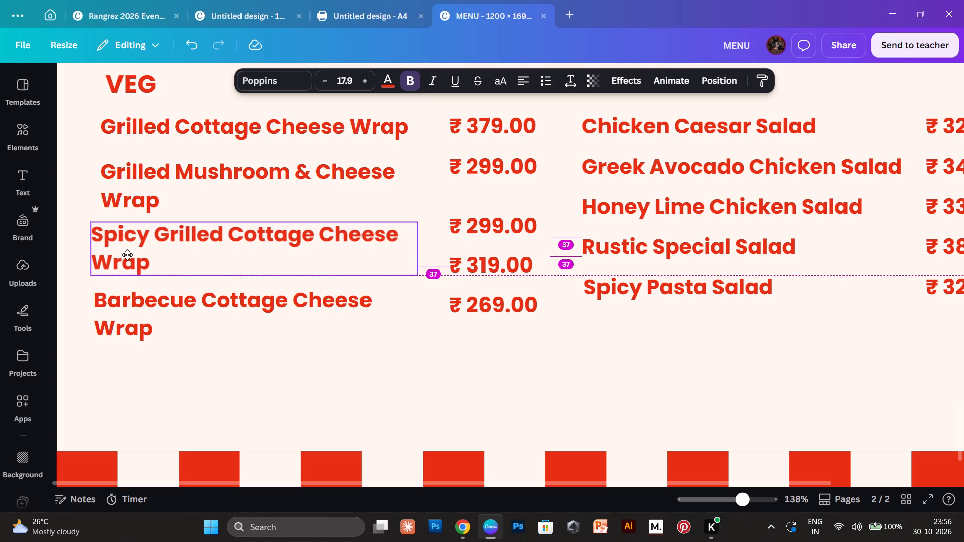
drag(127, 255, 129, 255)
click(352, 314)
click(443, 357)
Shift Grilled Mushroom & Cheese Wrap and Grilled Cottage Cheese Wrap slightly left, closer to the left edge of the wraps below.
scroll(447, 374, up, 1)
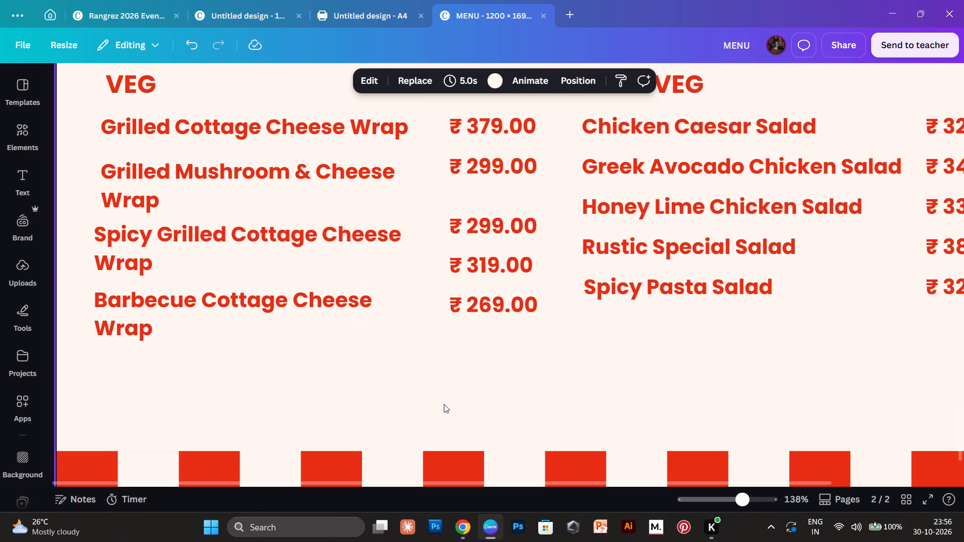
scroll(444, 404, up, 1)
drag(194, 210, 189, 210)
click(116, 160)
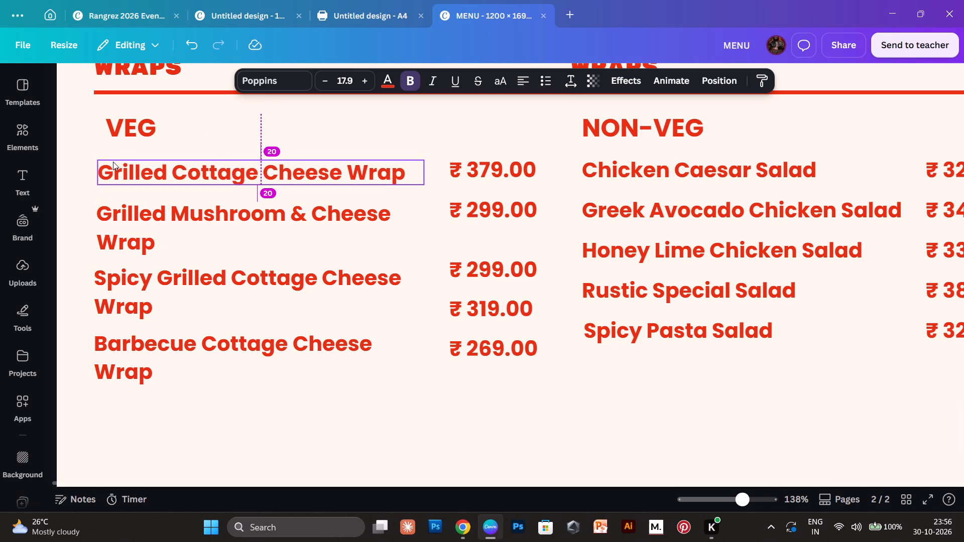
click(443, 422)
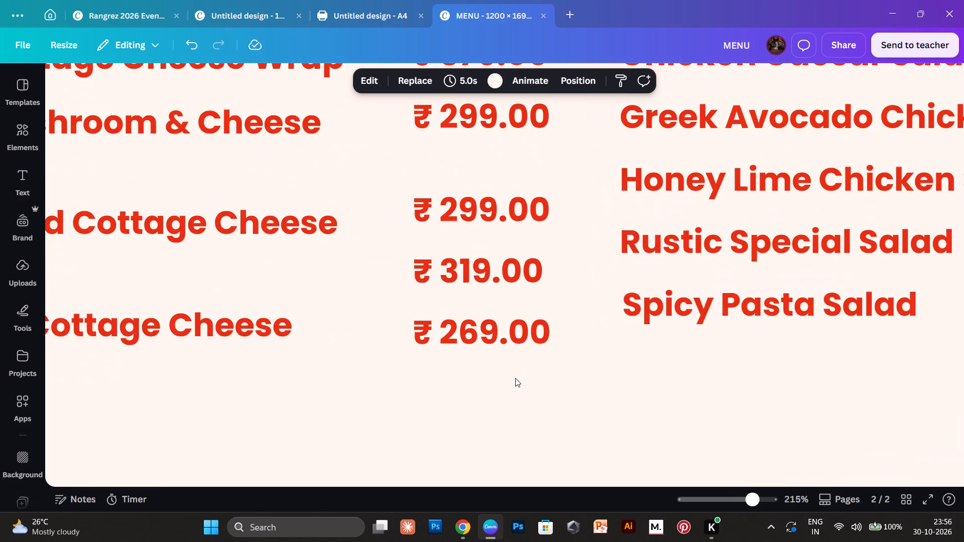
Delete the surplus ₹ 319.00 veg price and align the two lower prices with Spicy Grilled and Barbecue Cottage Cheese Wrap.
scroll(515, 378, up, 1)
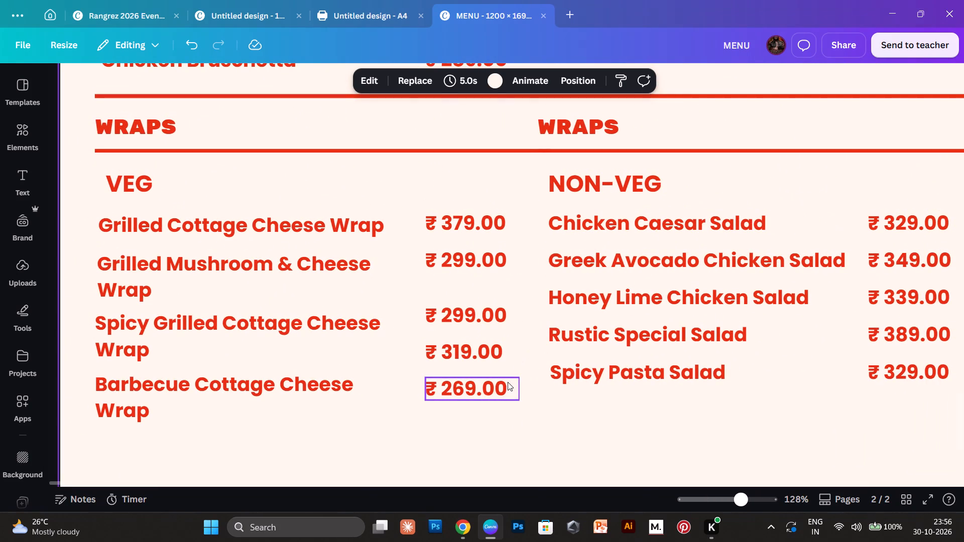
drag(449, 320, 449, 329)
click(452, 349)
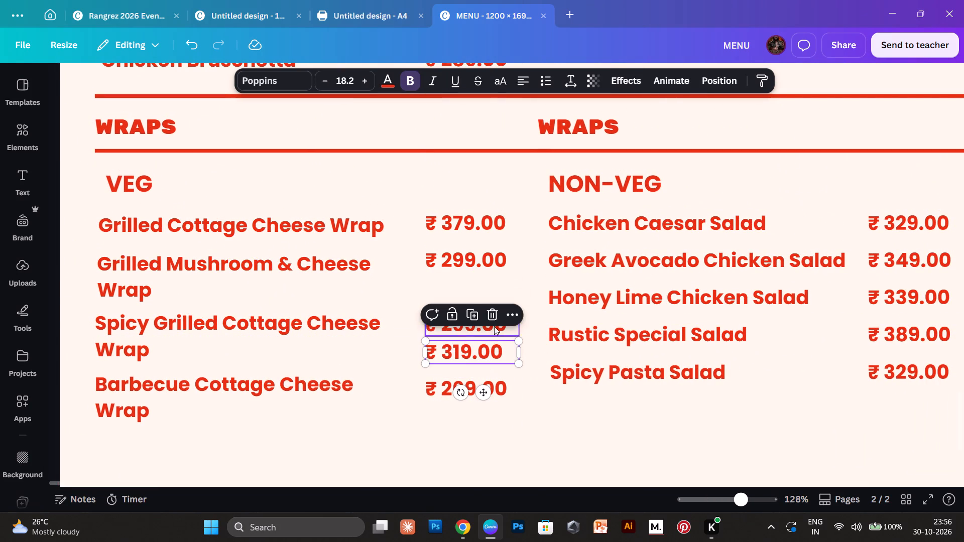
click(486, 312)
click(458, 385)
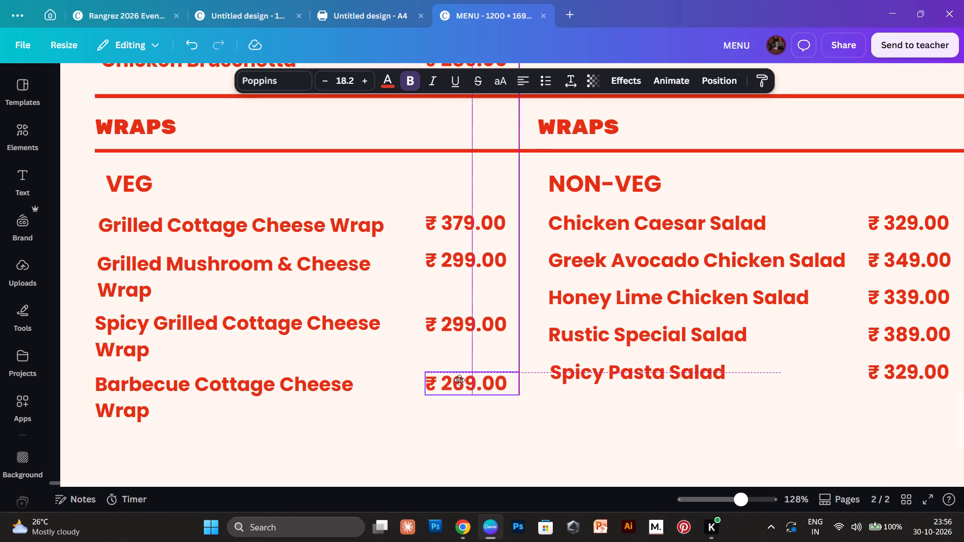
click(566, 410)
Set Barbecue Cottage Cheese Wrap's price to ₹ 279.00, copied from the ordering page.
click(458, 521)
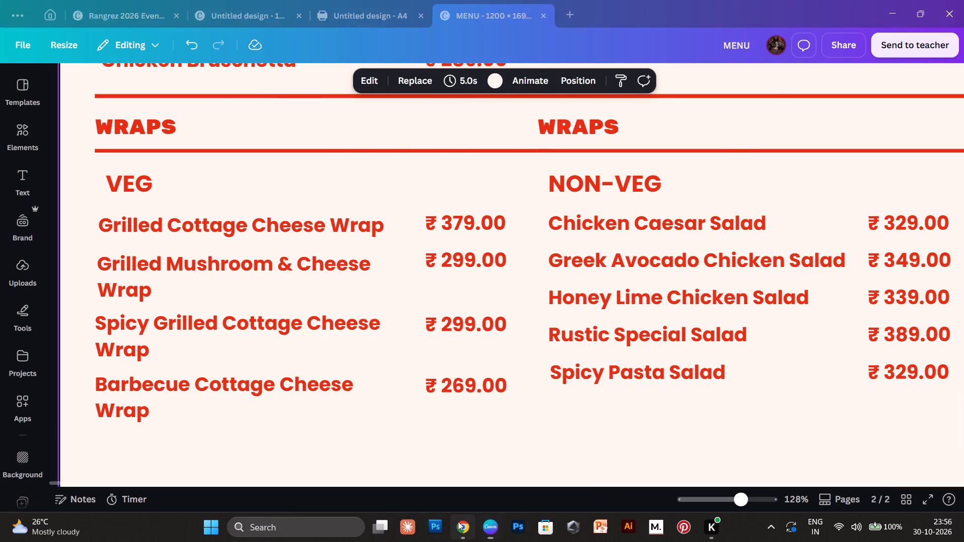
scroll(401, 397, down, 1)
click(295, 328)
drag(114, 420, 0, 398)
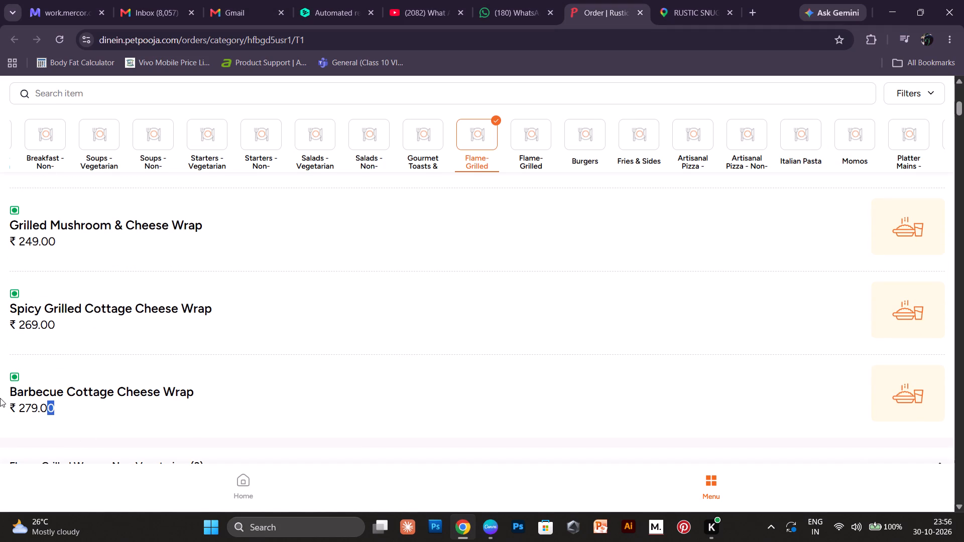
drag(0, 398, 0, 406)
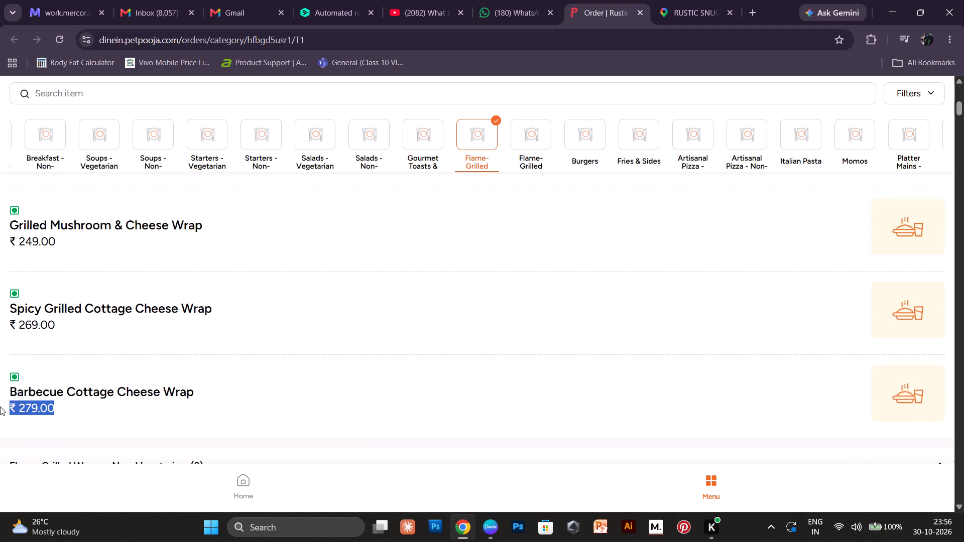
drag(0, 406, 184, 479)
key(ctrl+c)
key(ctrl+c)
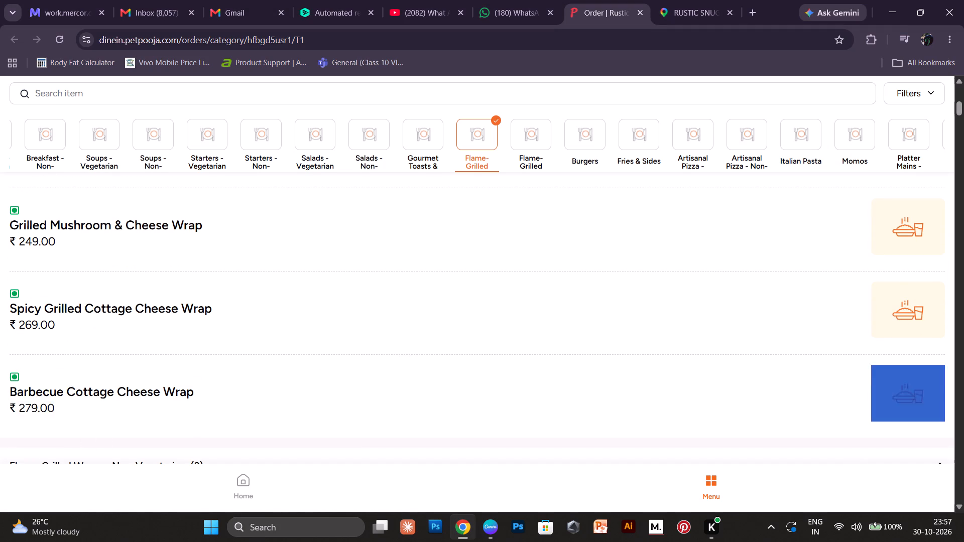
drag(184, 479, 318, 293)
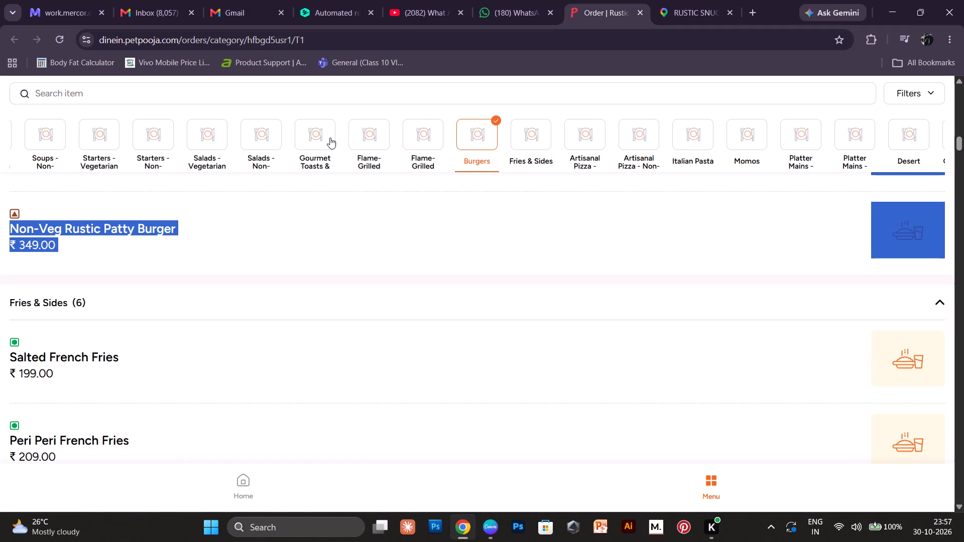
click(358, 140)
scroll(195, 376, down, 2)
click(78, 412)
click(75, 411)
drag(64, 409, 0, 409)
key(ctrl+c)
click(493, 520)
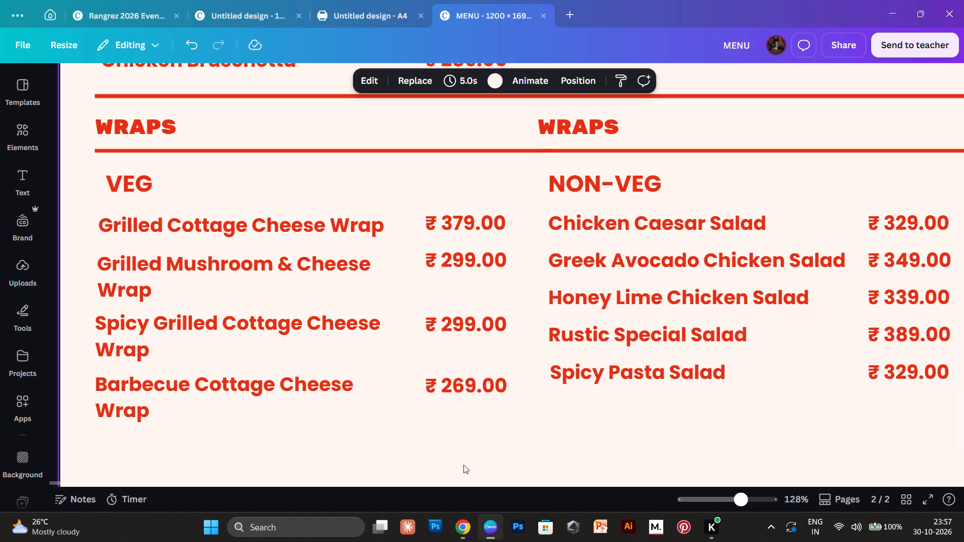
double_click(466, 390)
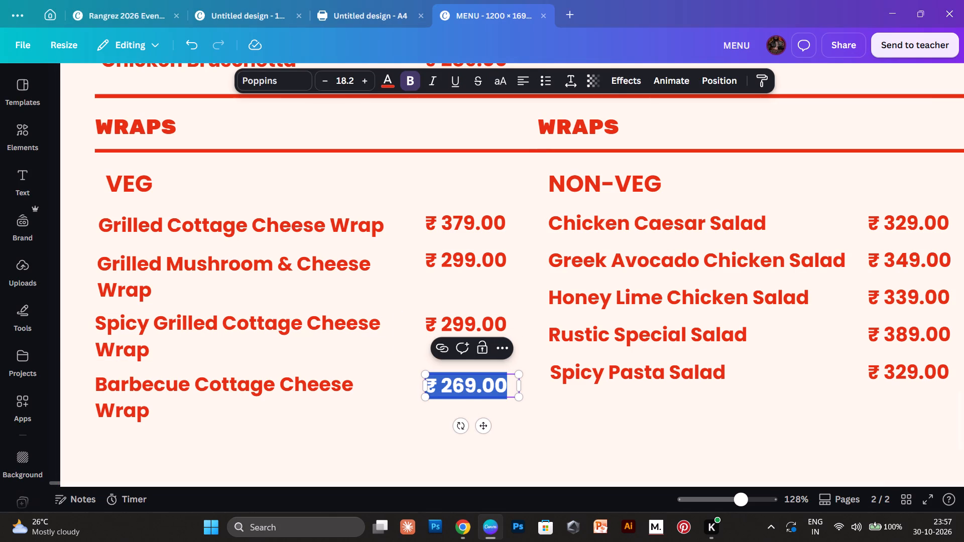
key(ctrl+v)
Set Spicy Grilled Cottage Cheese Wrap's price to ₹ 269.00, copied from the ordering page.
click(456, 541)
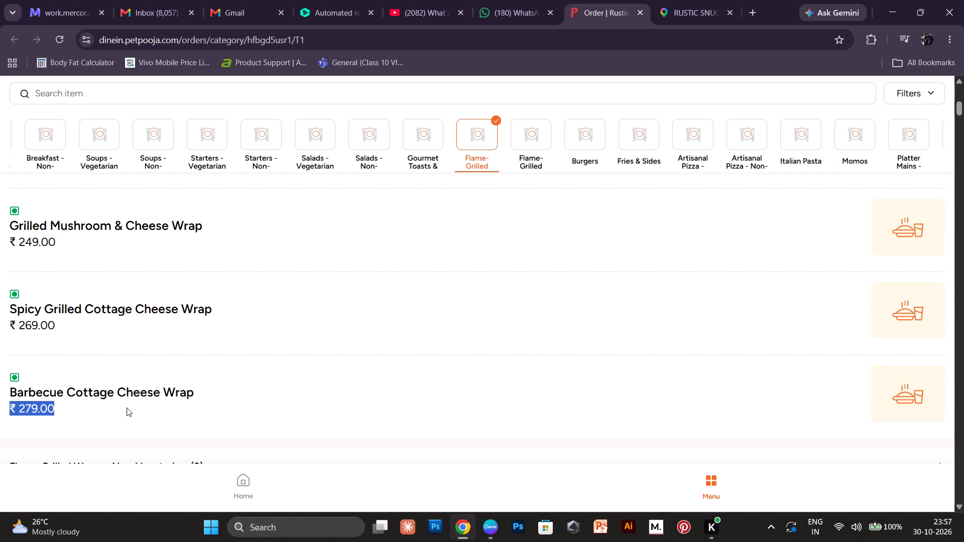
drag(65, 316, 0, 315)
drag(68, 329, 0, 330)
key(ctrl+c)
click(495, 536)
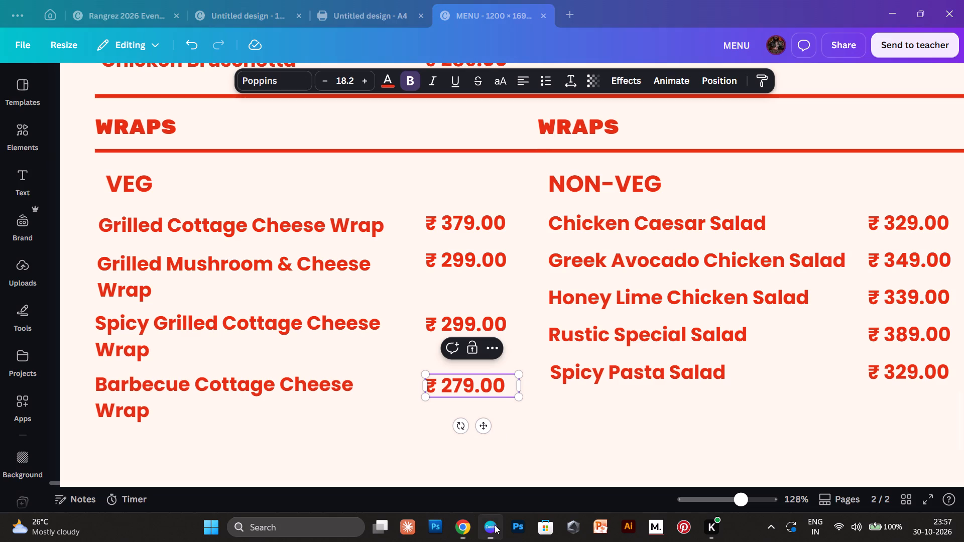
double_click(470, 331)
key(ctrl+v)
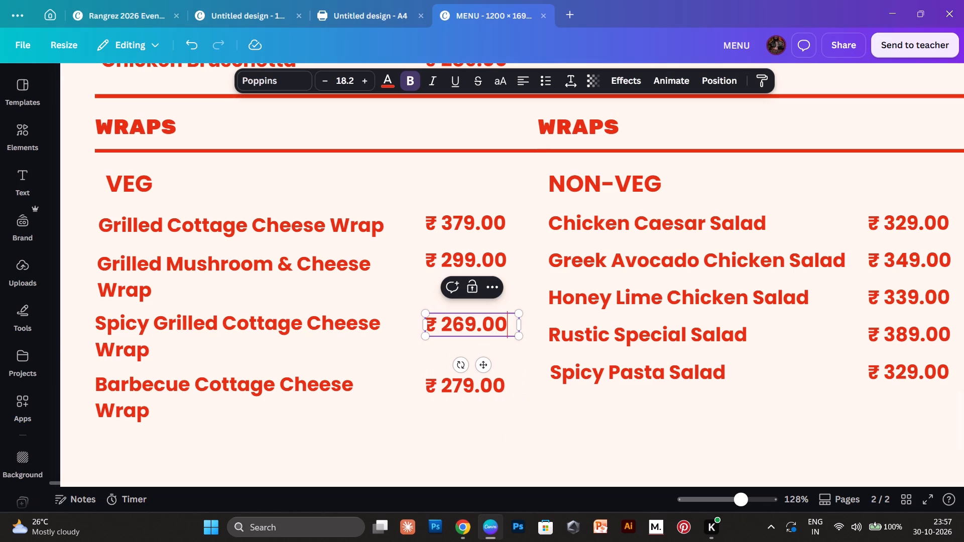
Set Grilled Mushroom & Cheese Wrap's price to ₹ 249.00, copied from the ordering page.
click(471, 526)
drag(69, 244, 0, 244)
key(ctrl+c)
click(500, 527)
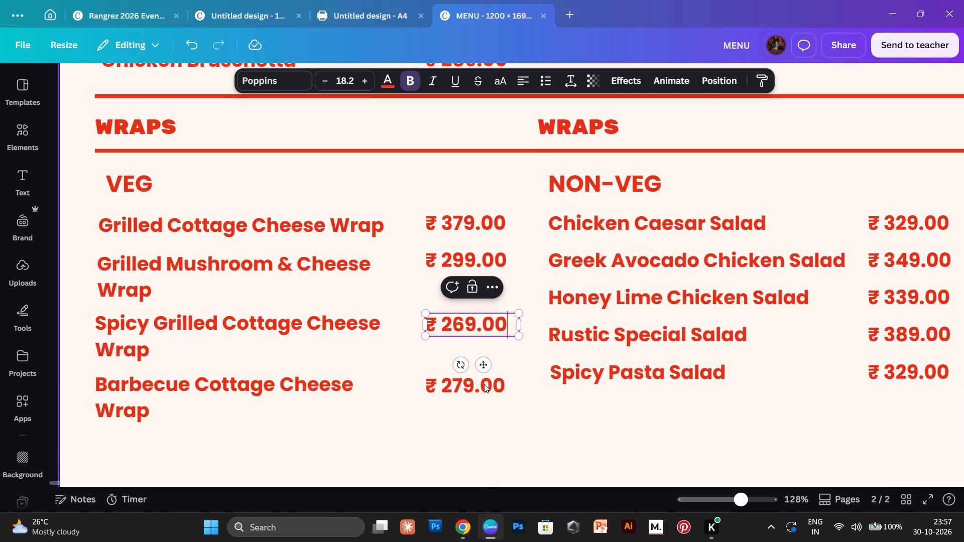
double_click(459, 264)
key(ctrl+v)
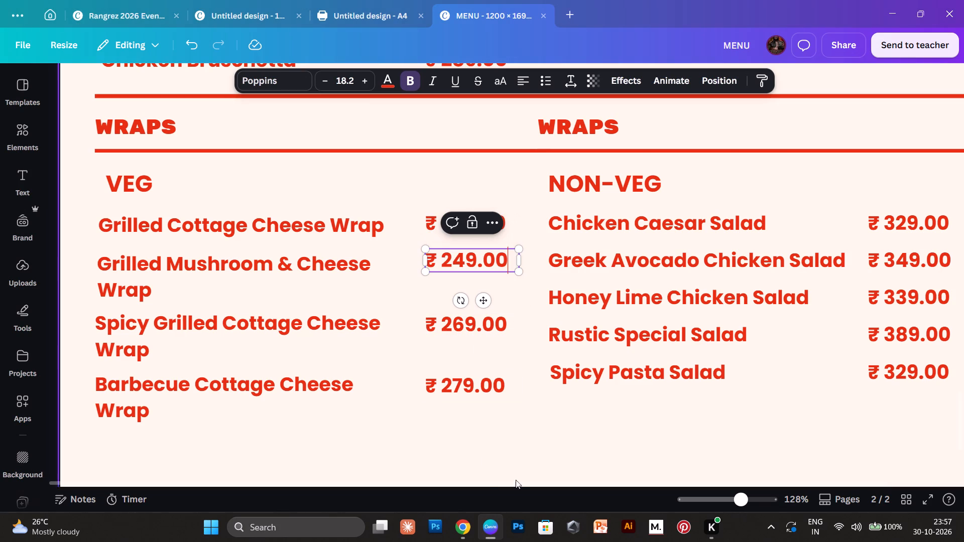
Set Grilled Cottage Cheese Wrap's price to ₹ 259.00, copied from the ordering page.
click(457, 535)
scroll(263, 216, up, 1)
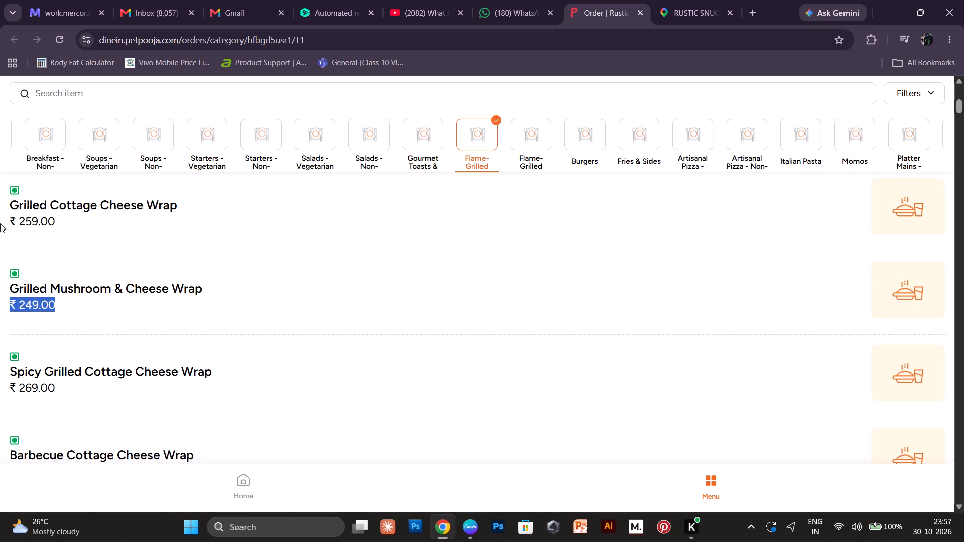
drag(2, 222, 89, 222)
key(ctrl+c)
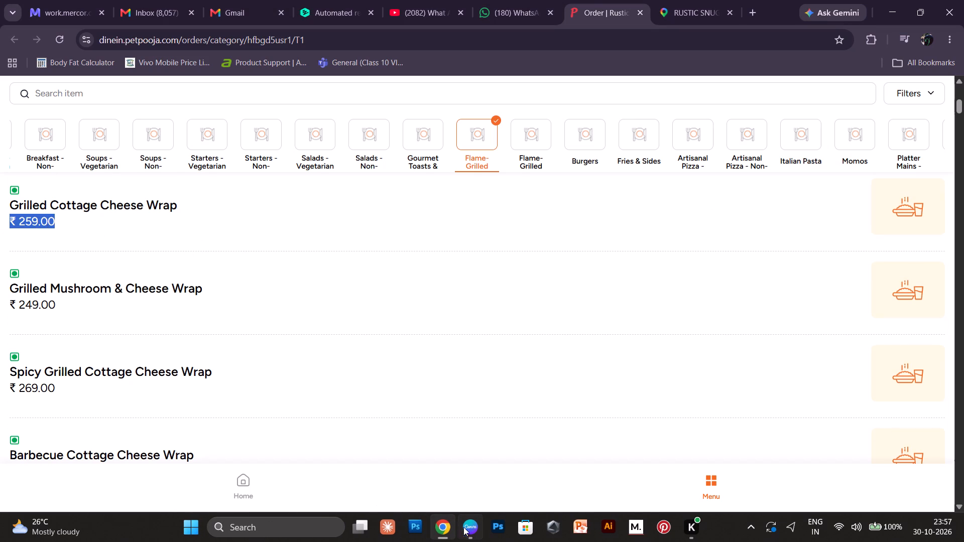
click(478, 519)
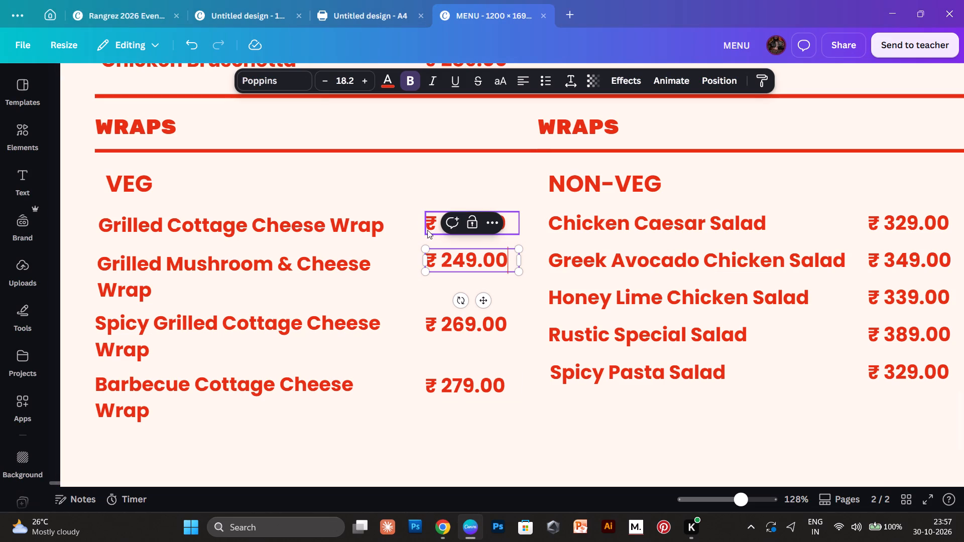
double_click(428, 230)
key(ctrl+v)
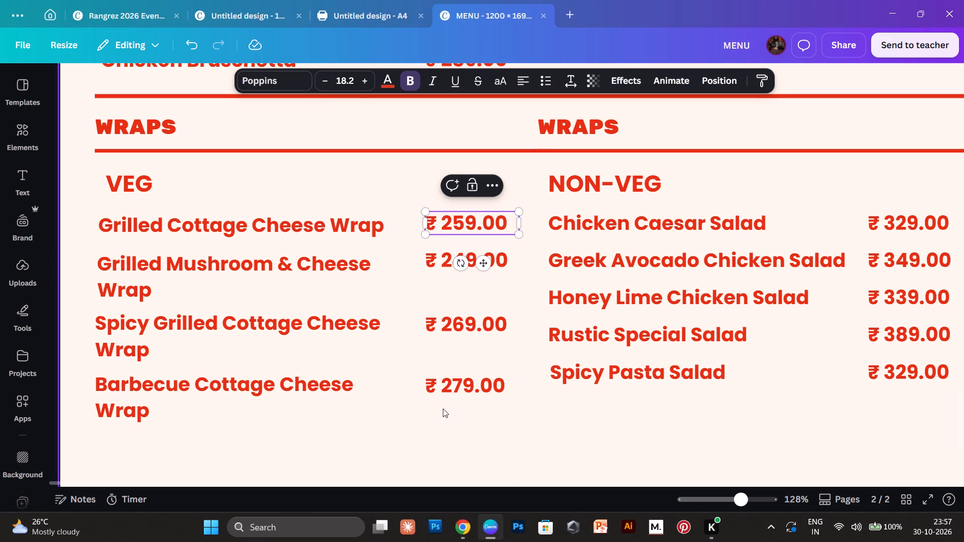
click(411, 405)
Replace Chicken Caesar Salad in the non-veg wraps list with Grilled Chicken Wrap, copied from the ordering page.
click(464, 520)
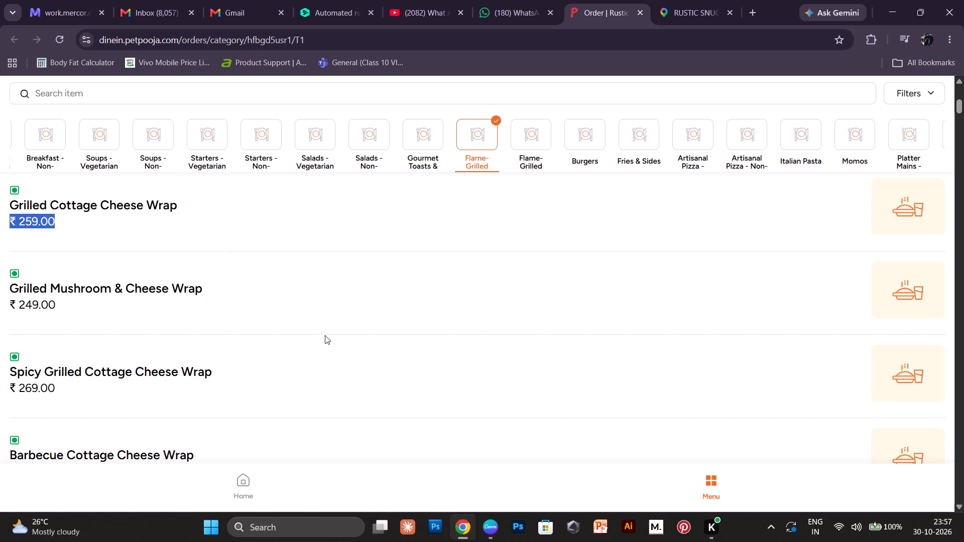
scroll(325, 335, down, 1)
scroll(325, 335, up, 2)
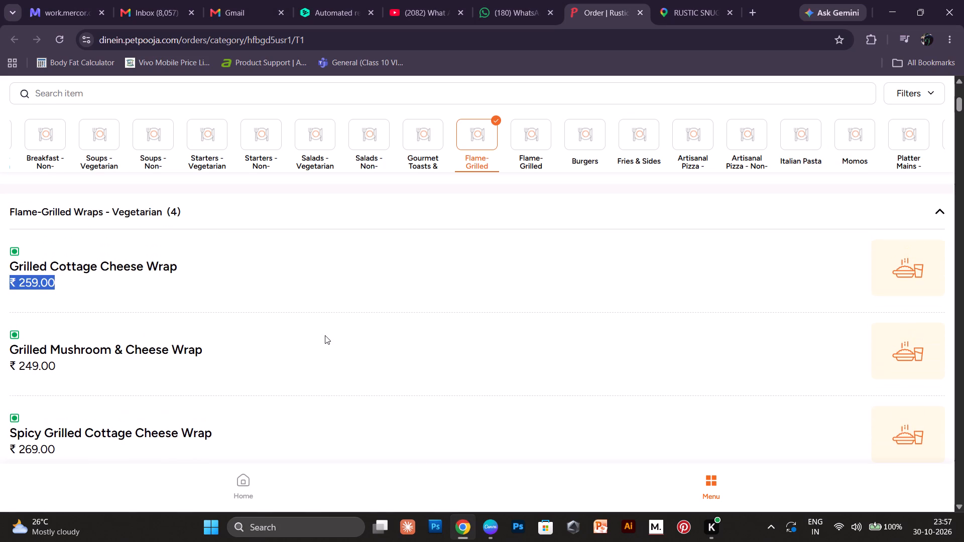
scroll(325, 335, down, 6)
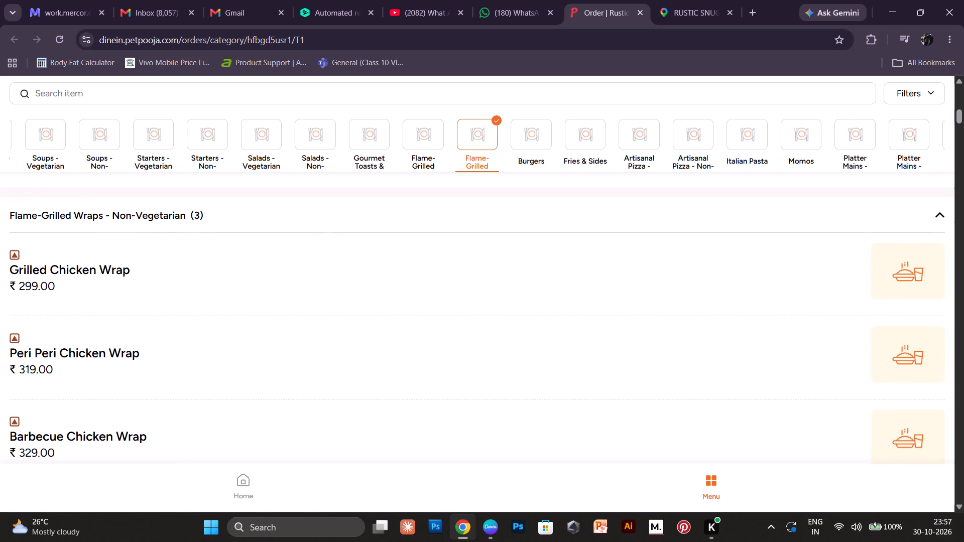
drag(1, 265, 197, 273)
key(ctrl+c)
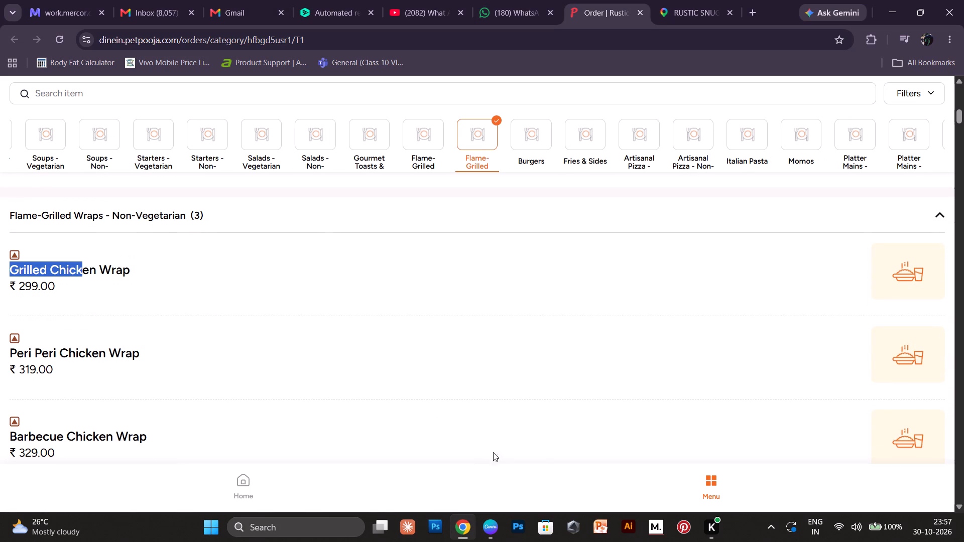
click(501, 528)
double_click(634, 223)
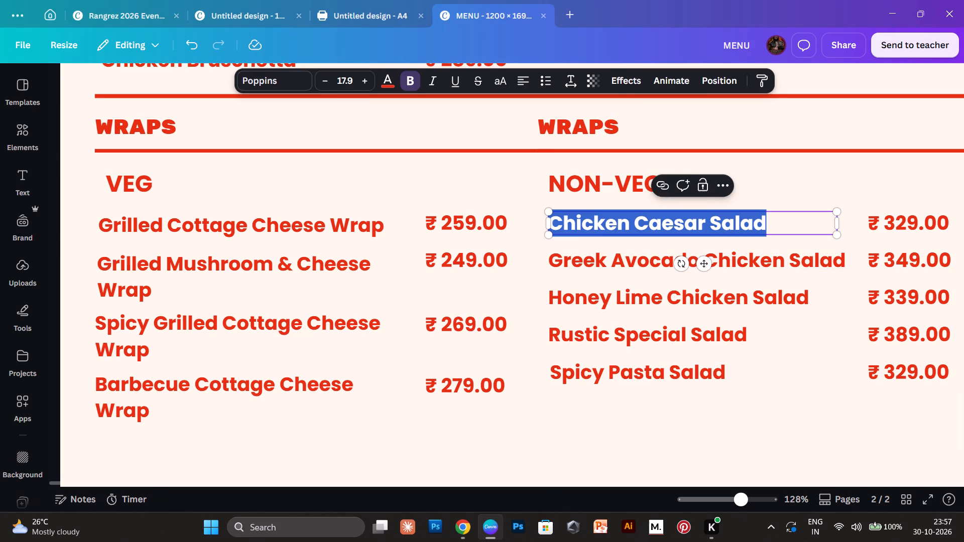
key(ctrl+v)
Replace Greek Avocado Chicken Salad in the non-veg wraps list with Peri Peri Chicken Wrap, copied from the ordering page.
click(459, 528)
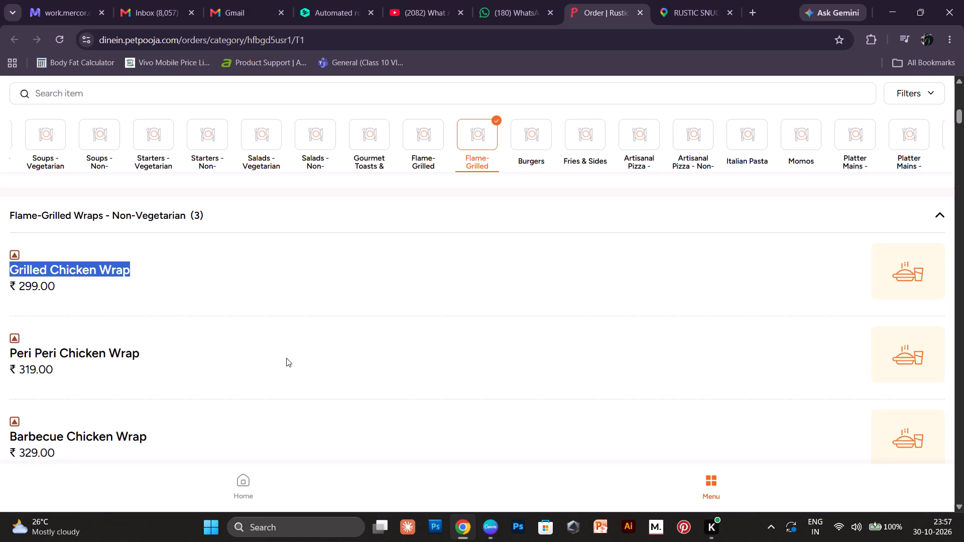
drag(8, 351, 164, 367)
drag(164, 367, 168, 362)
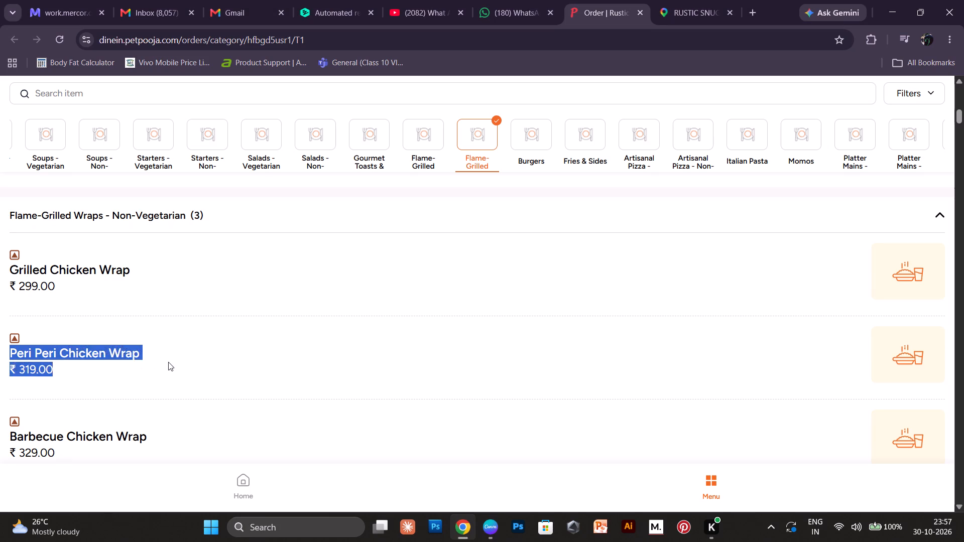
click(168, 360)
drag(0, 348, 182, 363)
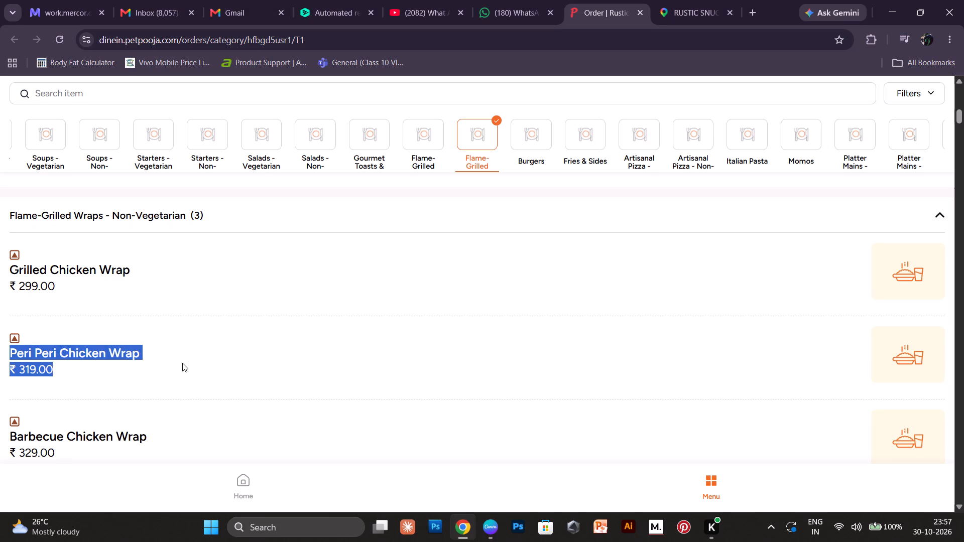
click(182, 363)
drag(179, 362, 55, 349)
click(55, 349)
drag(0, 344, 48, 353)
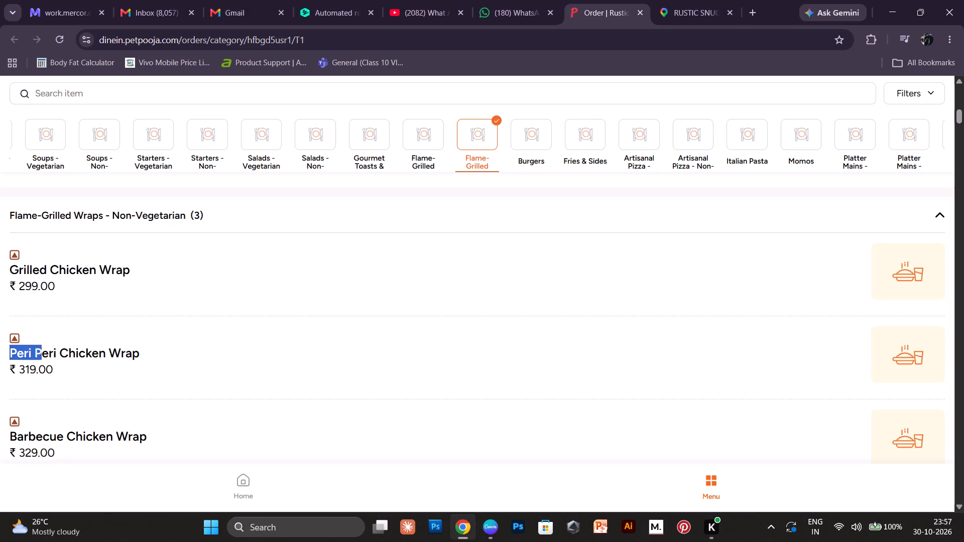
drag(48, 353, 156, 360)
key(ctrl+c)
click(487, 525)
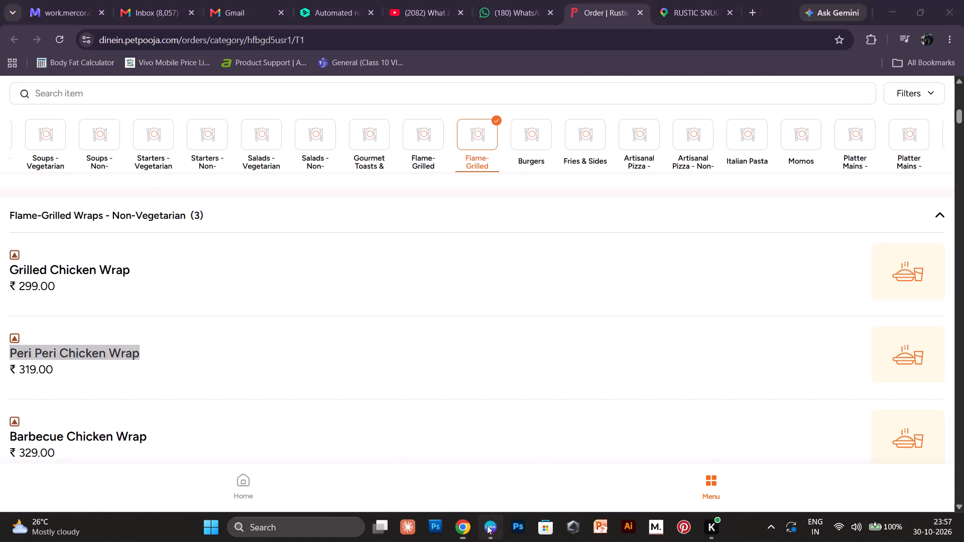
double_click(591, 268)
key(ctrl+v)
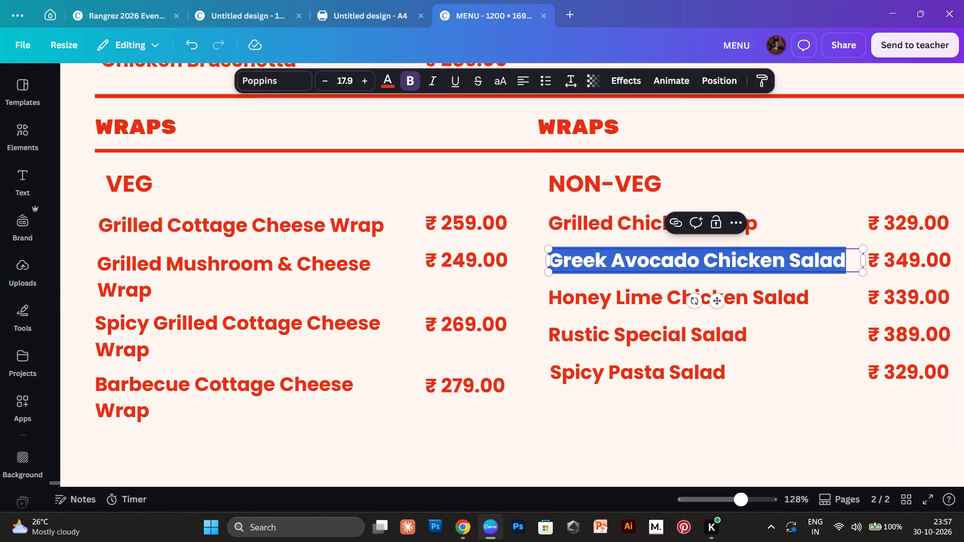
Replace Honey Lime Chicken Salad in the non-veg wraps list with Barbecue Chicken Wrap, copied from the ordering page.
click(452, 541)
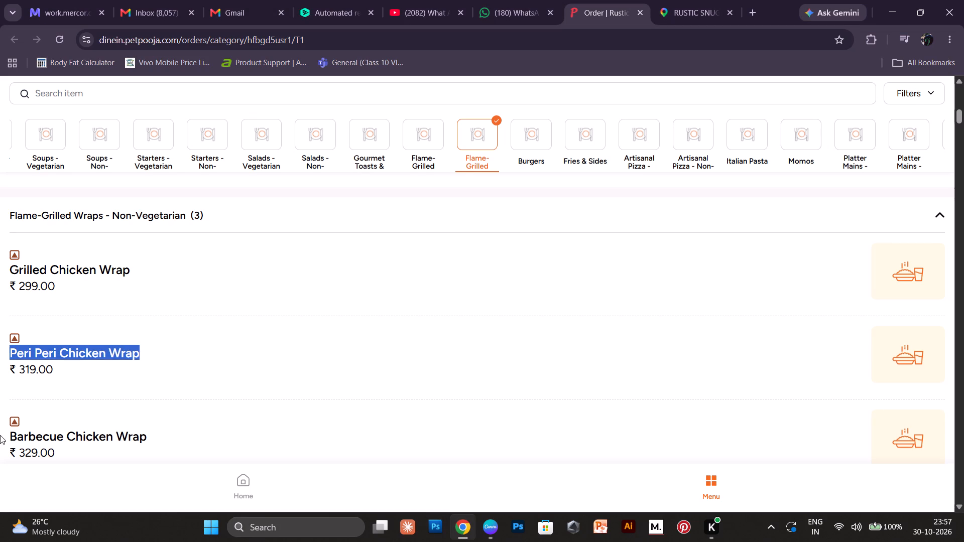
drag(0, 435, 174, 437)
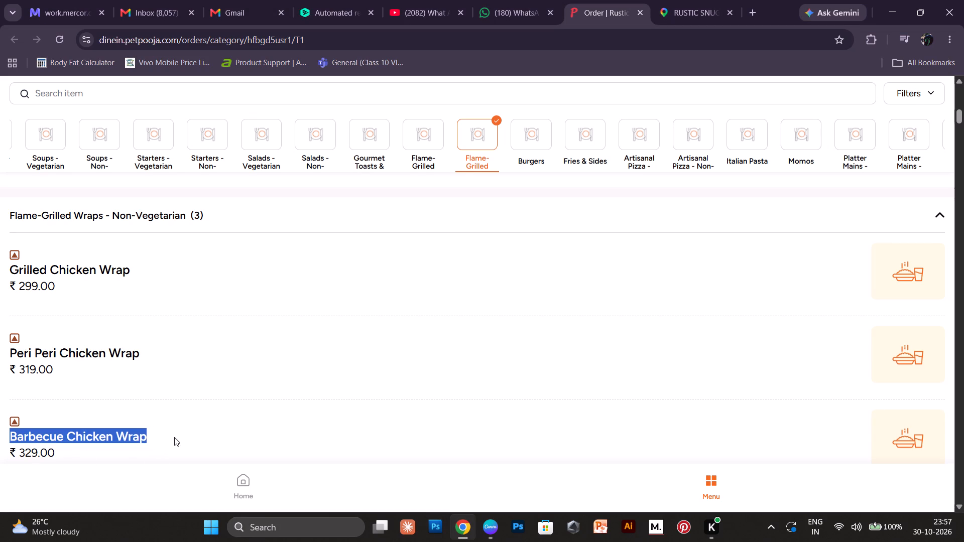
key(ctrl+c)
click(485, 524)
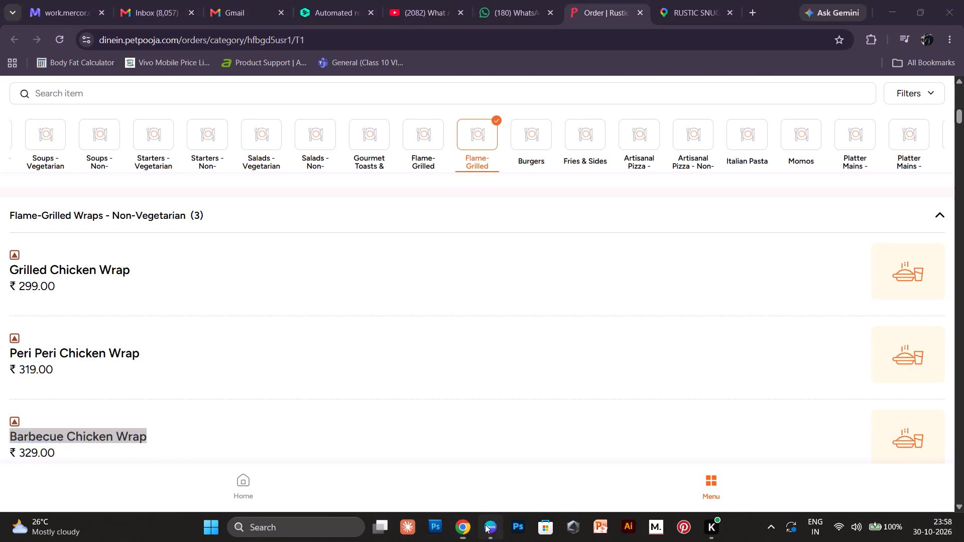
double_click(583, 294)
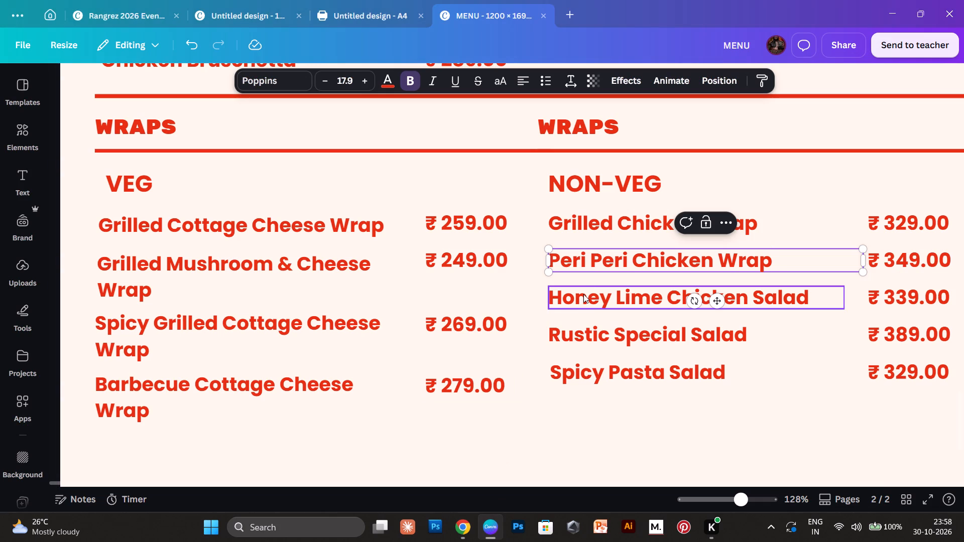
key(ctrl+v)
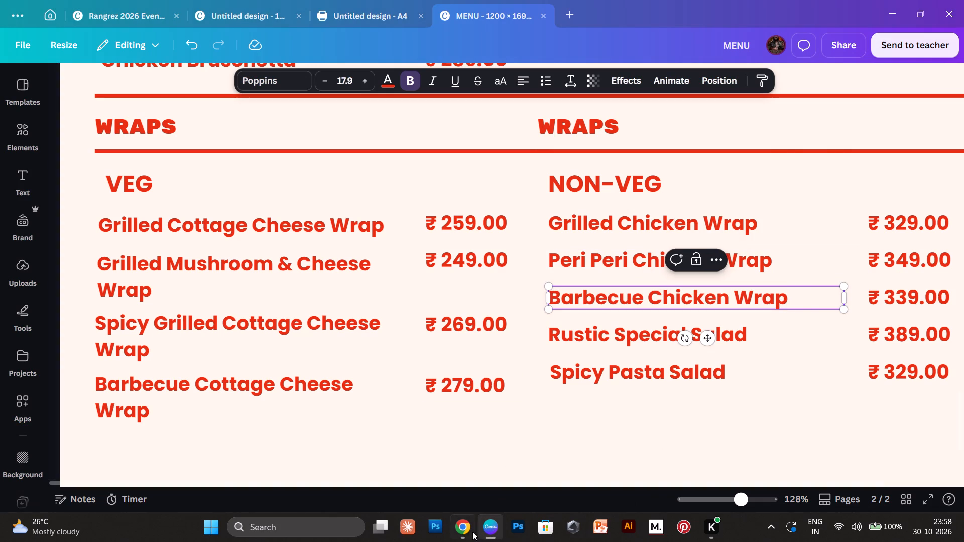
Set Grilled Chicken Wrap's price to ₹ 299.00, copied from the ordering page.
click(468, 529)
scroll(421, 346, down, 2)
scroll(269, 304, up, 1)
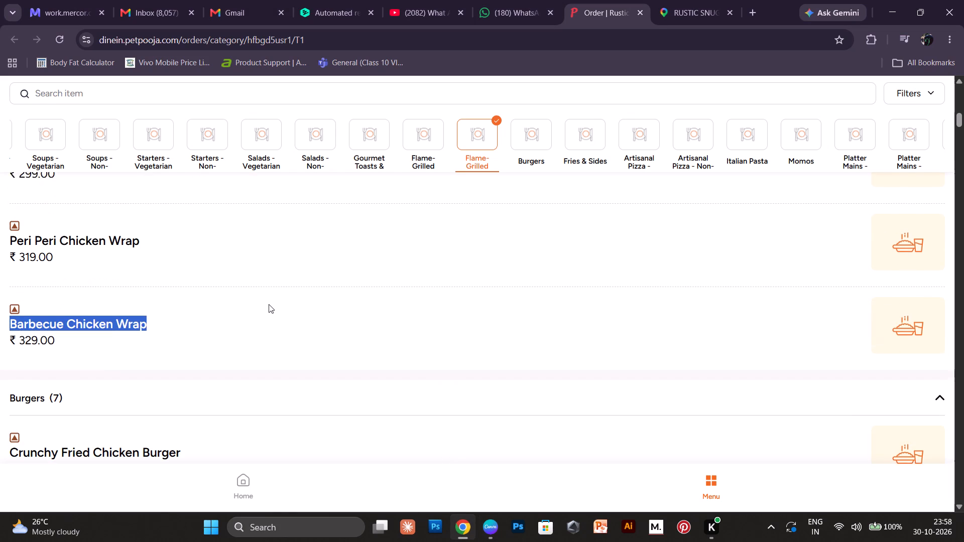
scroll(269, 304, up, 1)
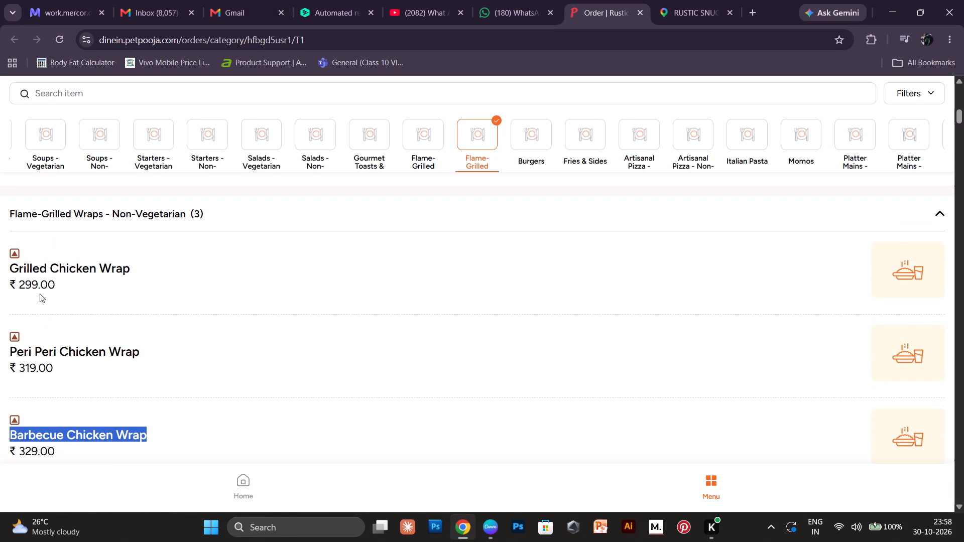
drag(0, 283, 116, 286)
key(ctrl+c)
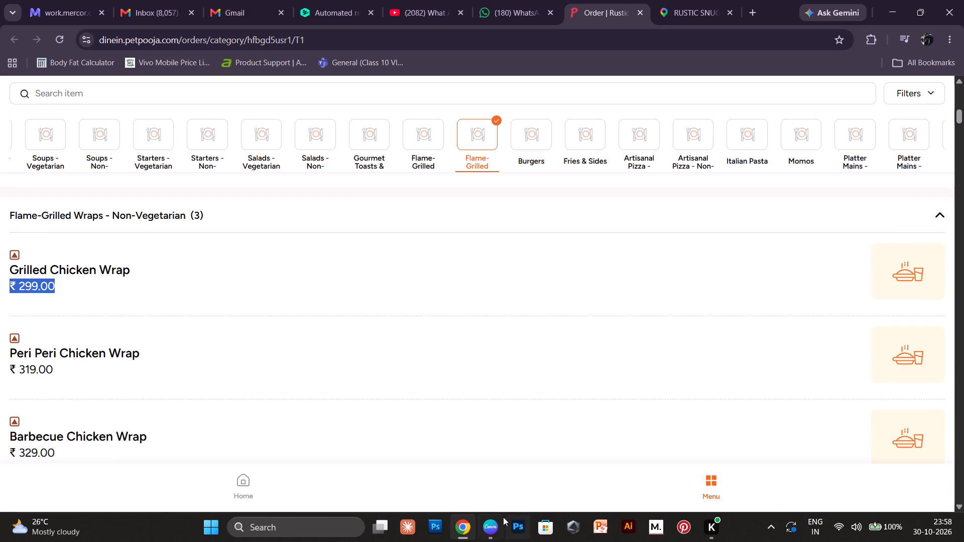
click(496, 520)
double_click(919, 231)
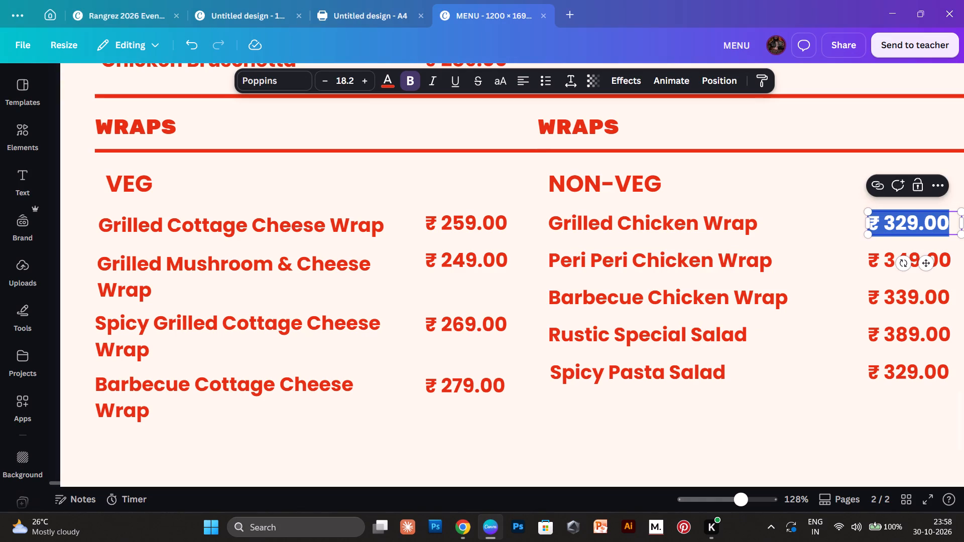
key(ctrl+v)
Set Peri Peri Chicken Wrap's price to ₹ 319.00, copied from the ordering page.
click(464, 527)
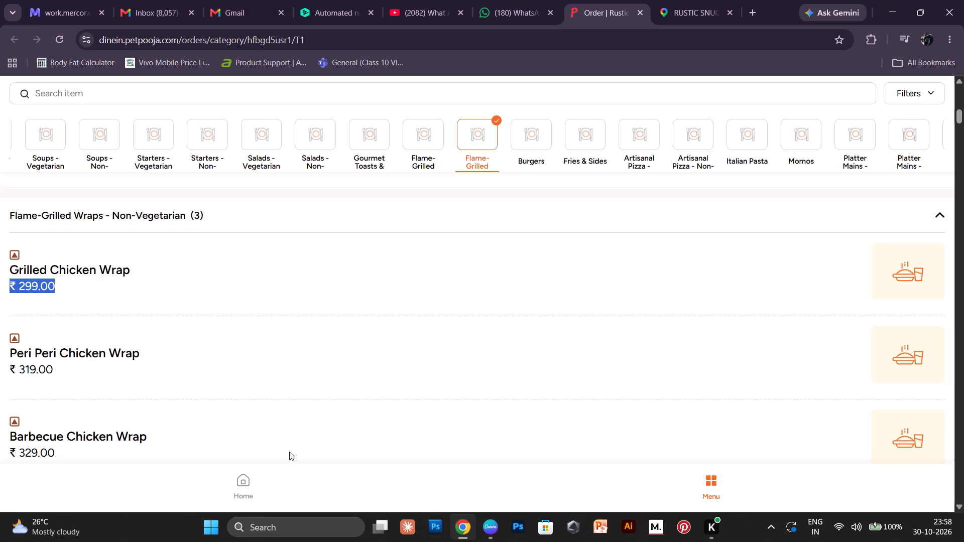
drag(9, 368, 86, 371)
key(ctrl+c)
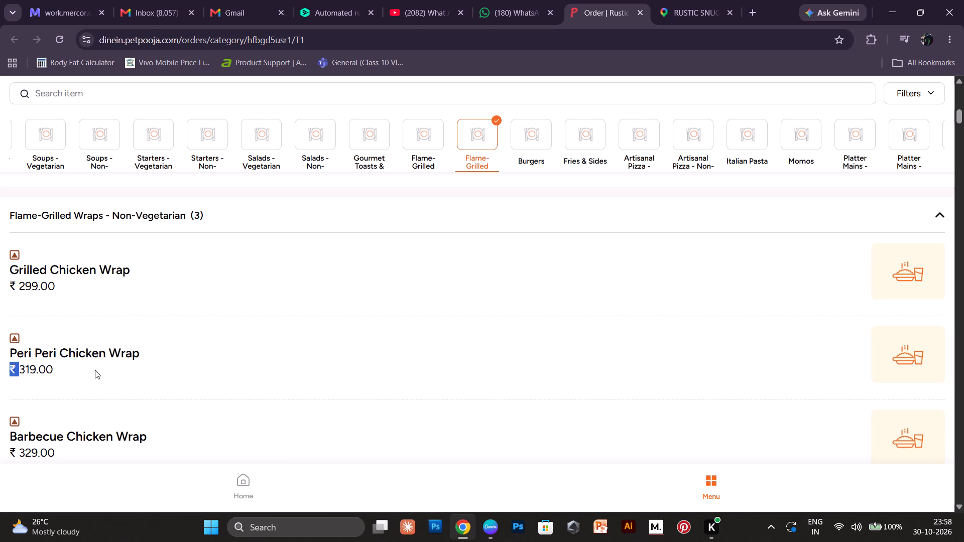
click(496, 530)
double_click(894, 266)
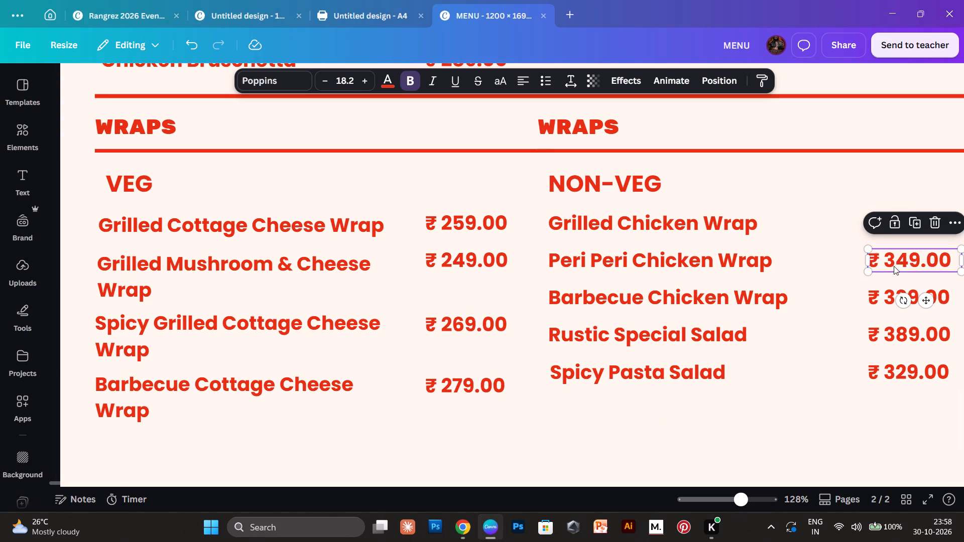
key(ctrl+v)
Set Barbecue Chicken Wrap's price to ₹ 329.00, copied from the ordering page.
click(451, 522)
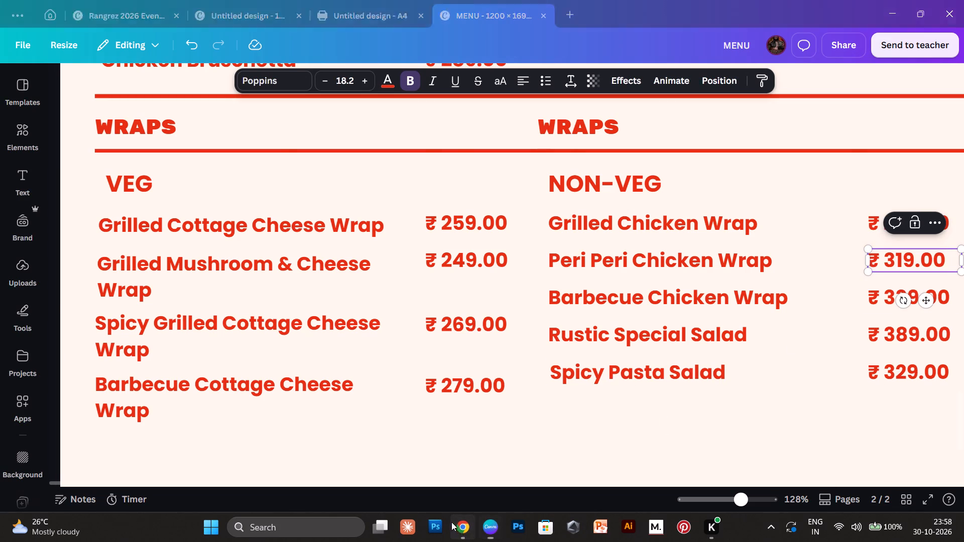
scroll(49, 442, down, 1)
drag(2, 387, 208, 389)
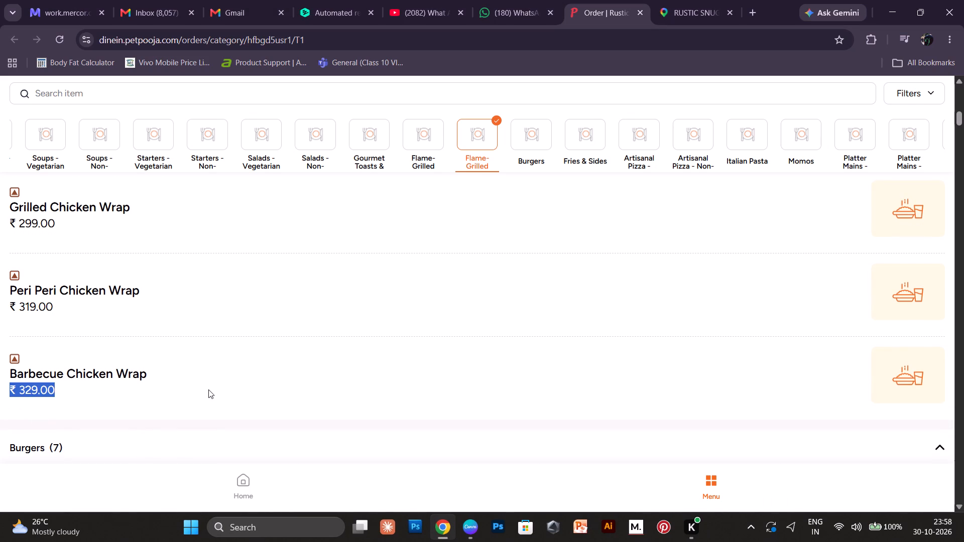
key(ctrl+c)
click(472, 521)
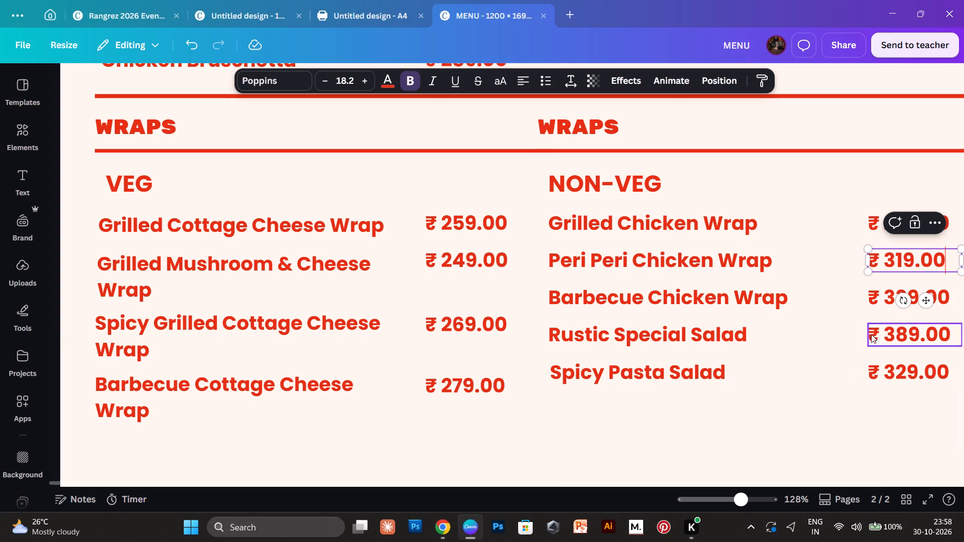
click(898, 301)
double_click(873, 301)
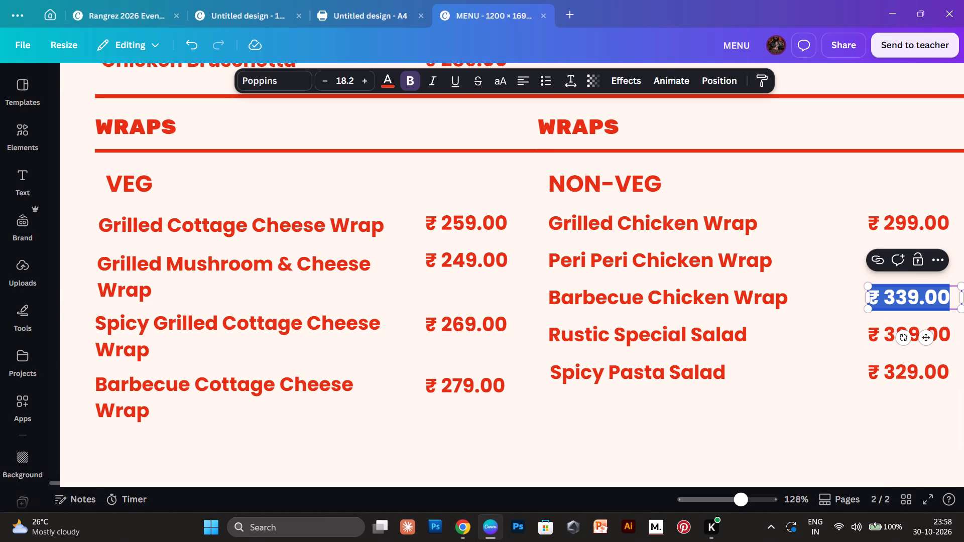
key(ctrl+v)
Delete the leftover Rustic Special Salad and Spicy Pasta Salad entries and their two prices from the non-veg wraps list.
click(678, 323)
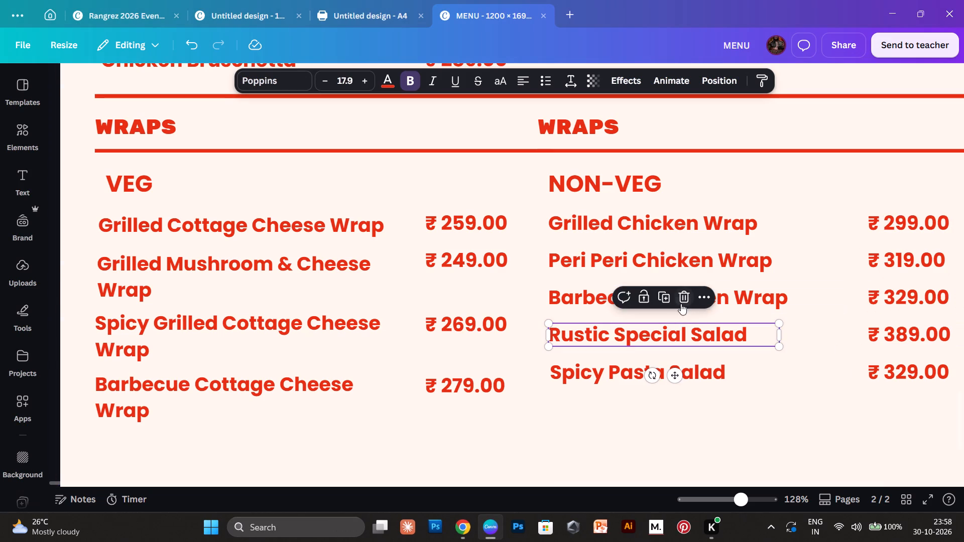
click(681, 304)
click(656, 363)
click(682, 338)
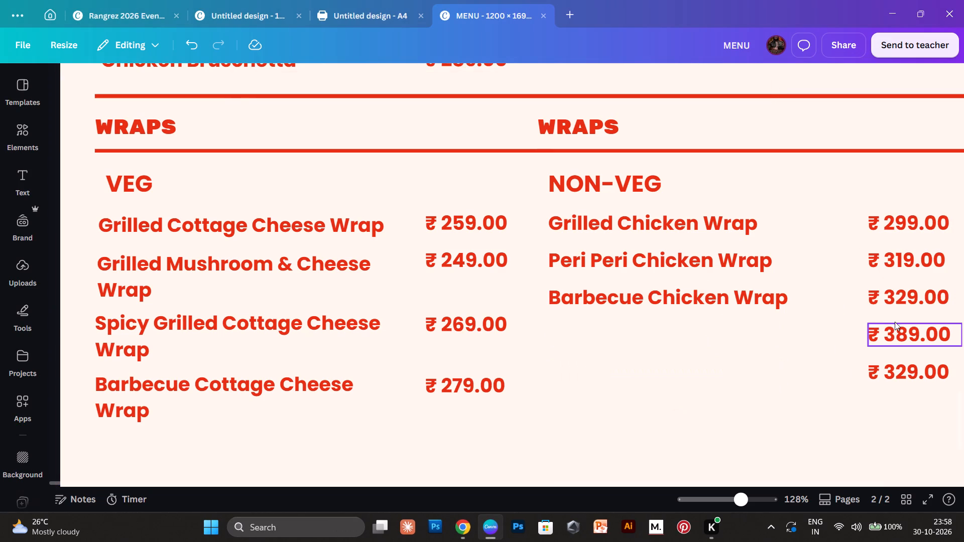
click(894, 322)
click(924, 304)
click(899, 376)
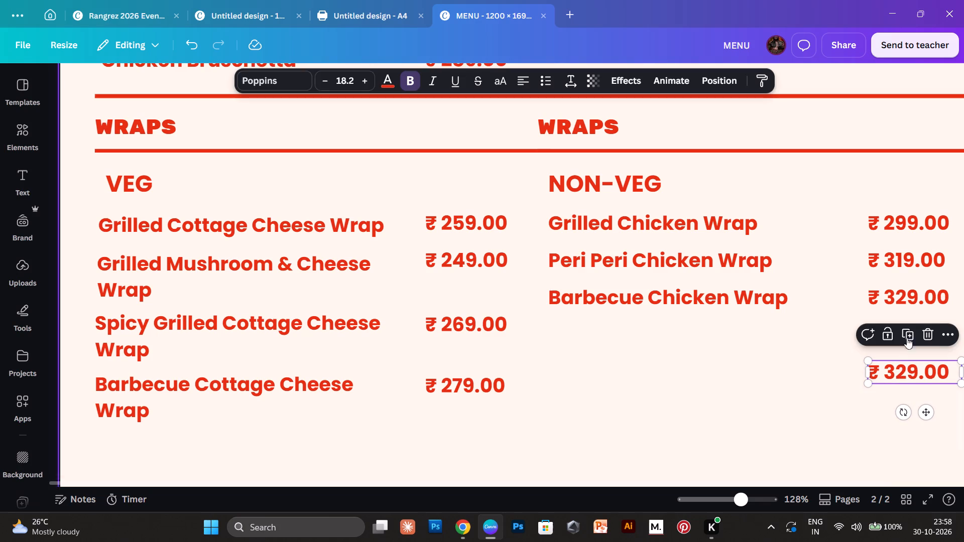
click(929, 334)
click(745, 352)
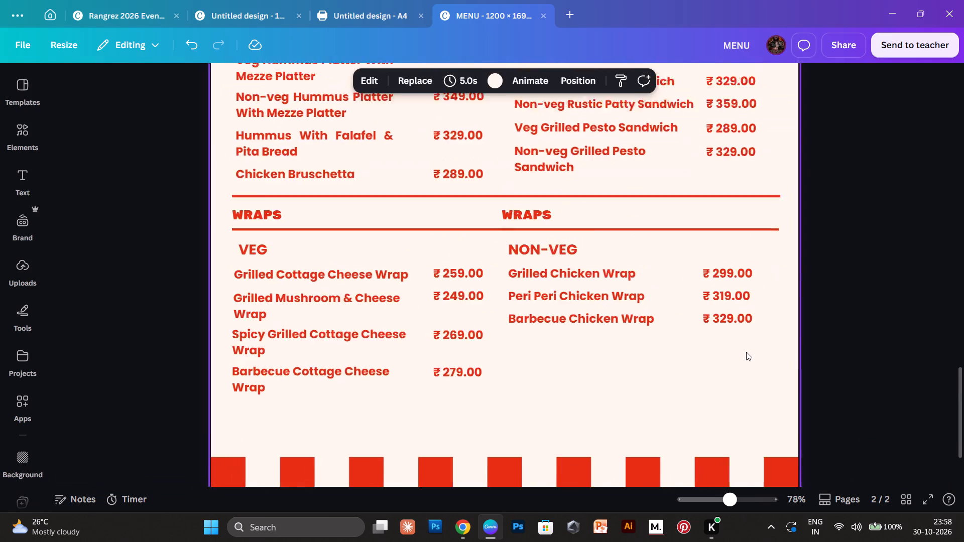
Duplicate page 2 of the menu to use its layout for a third page.
click(868, 295)
scroll(869, 295, up, 2)
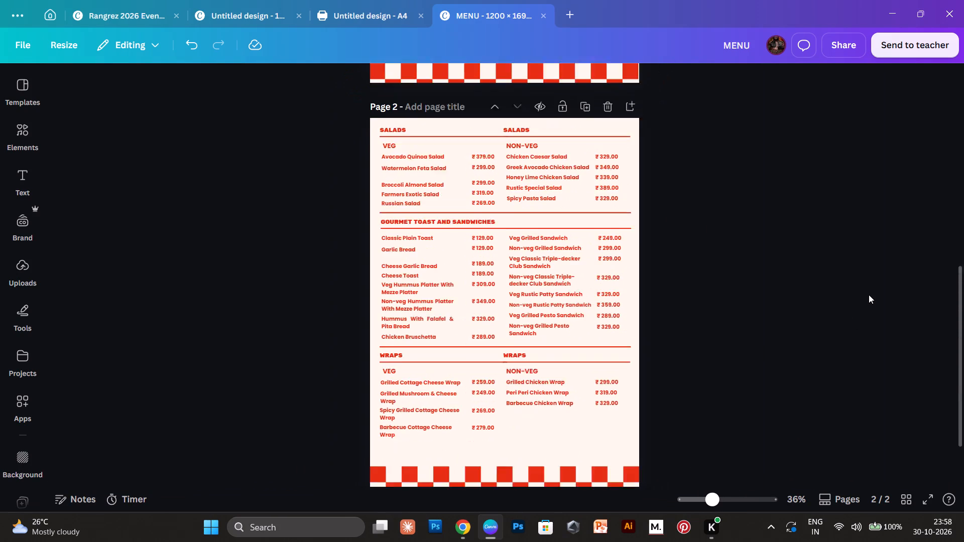
scroll(869, 295, down, 1)
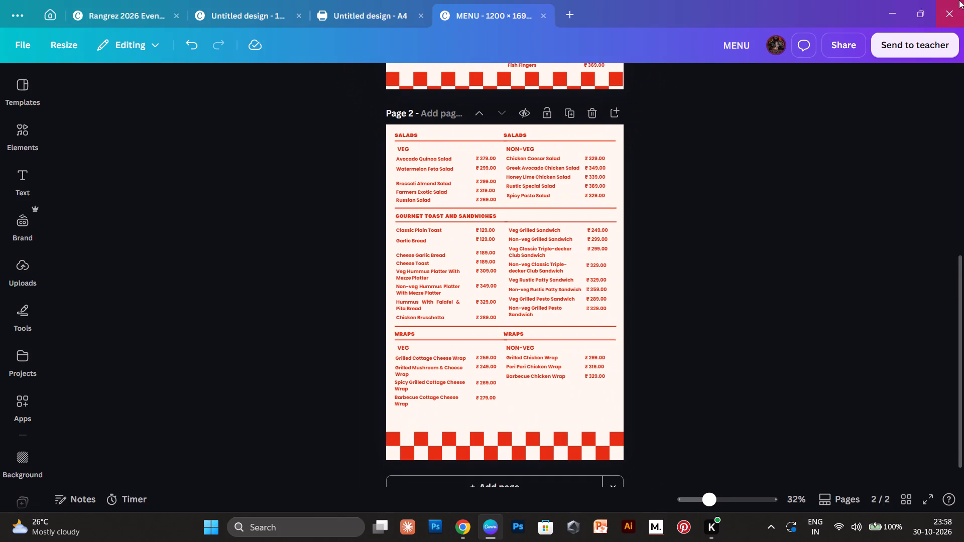
click(573, 114)
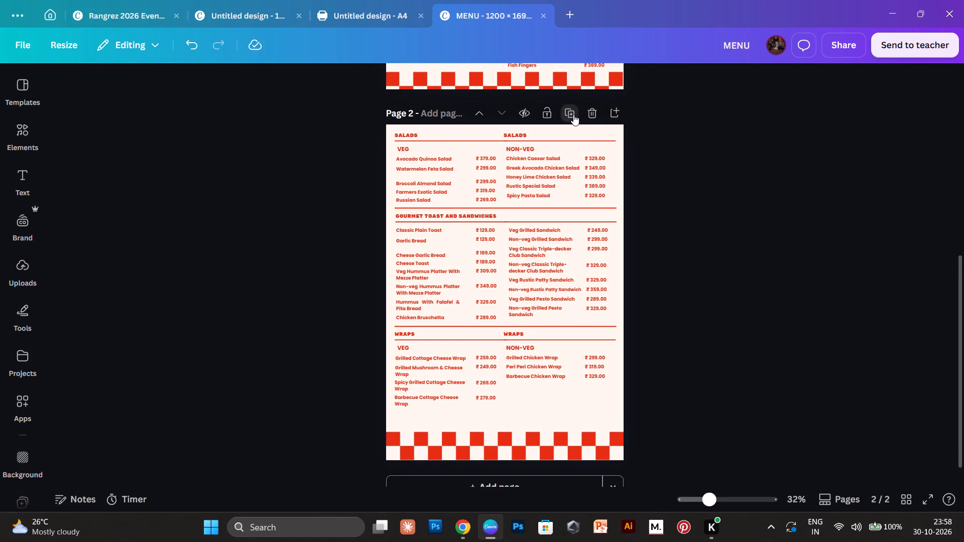
Delete all headings, items, prices and divider lines from page 3, keeping its background and checkered border.
scroll(374, 249, down, 1)
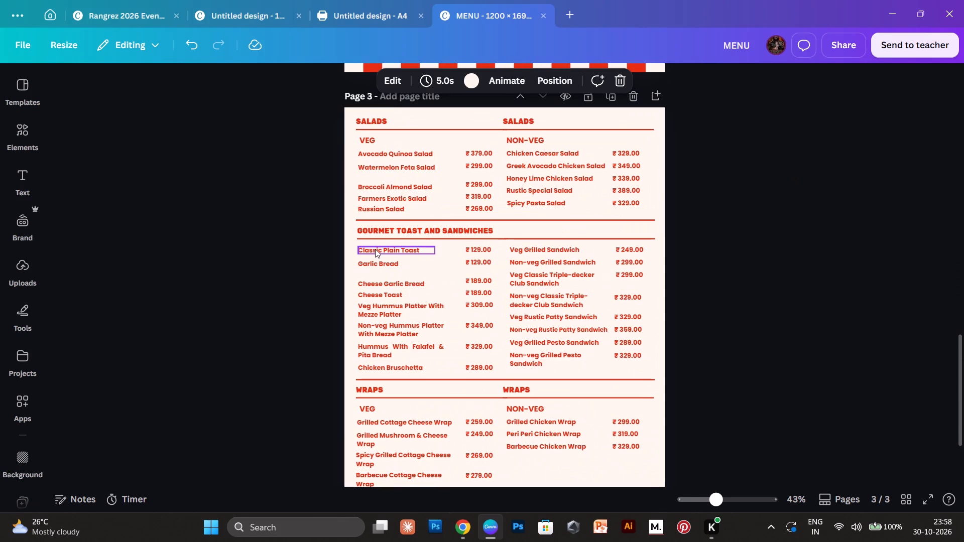
scroll(375, 249, down, 1)
scroll(275, 126, down, 1)
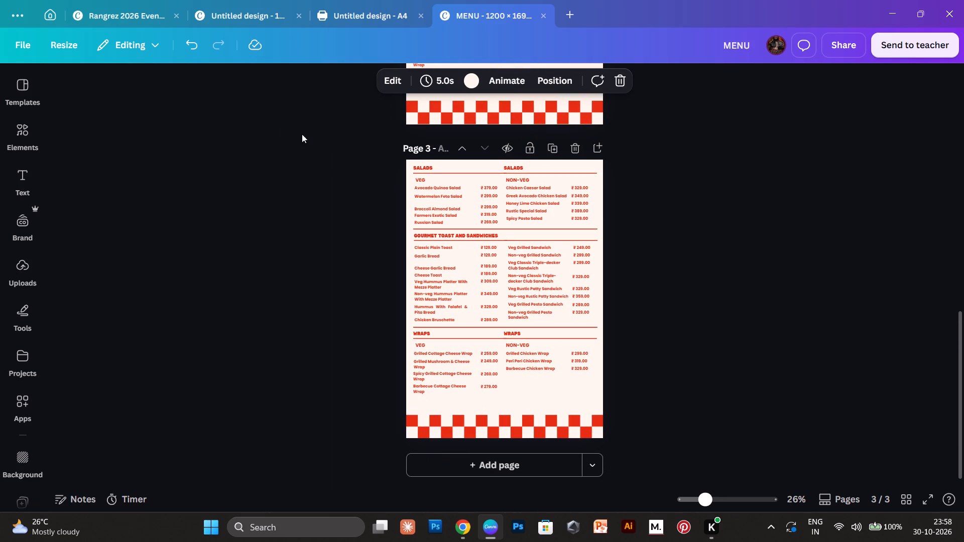
drag(330, 161, 620, 405)
click(529, 136)
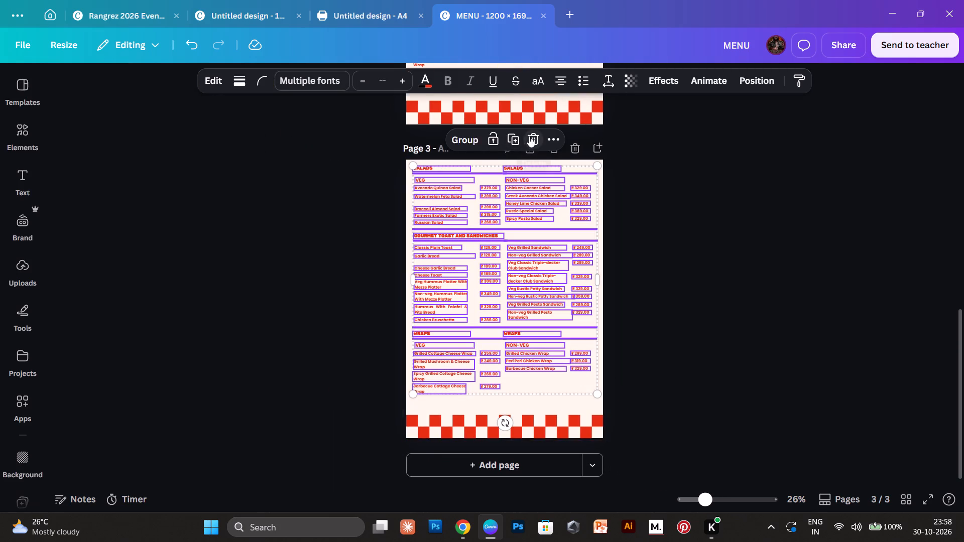
click(785, 166)
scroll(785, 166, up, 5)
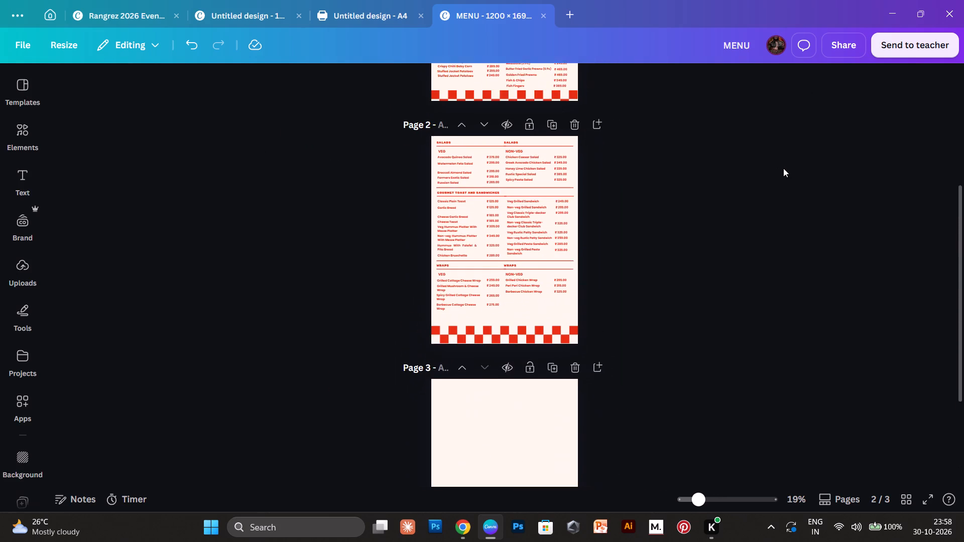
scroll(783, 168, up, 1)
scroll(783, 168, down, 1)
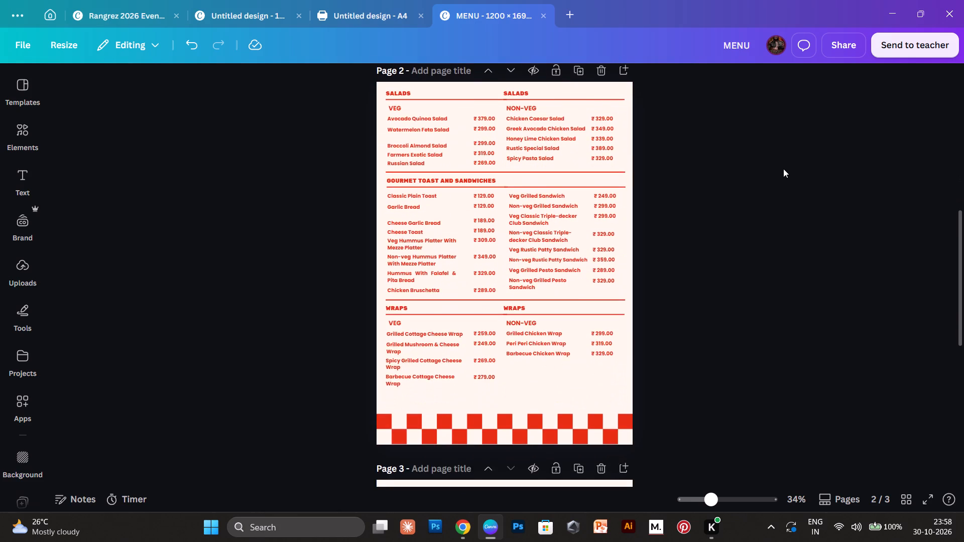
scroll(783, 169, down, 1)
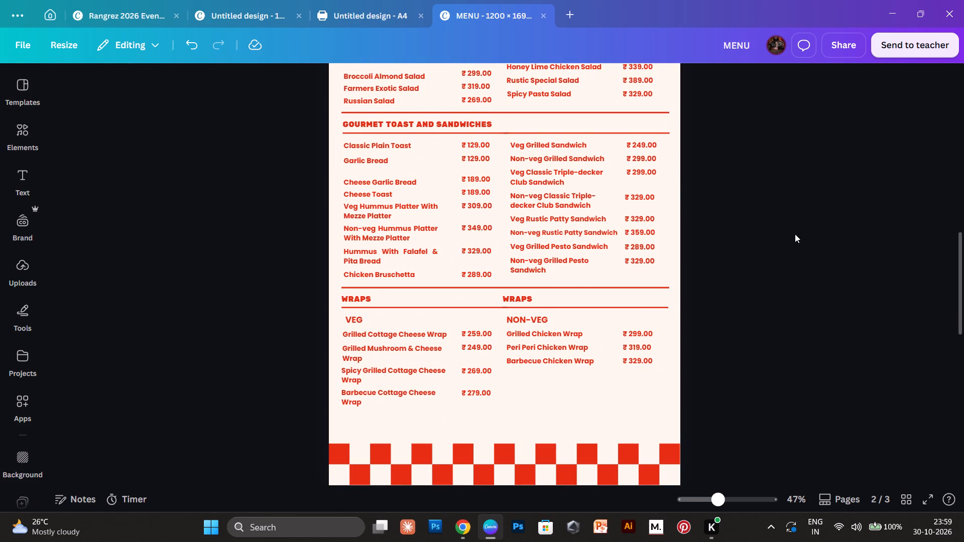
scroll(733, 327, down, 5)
Switch to the Petpooja ordering page in Chrome and collapse both Flame-Grilled Wraps sections to reach the Burgers list.
click(468, 527)
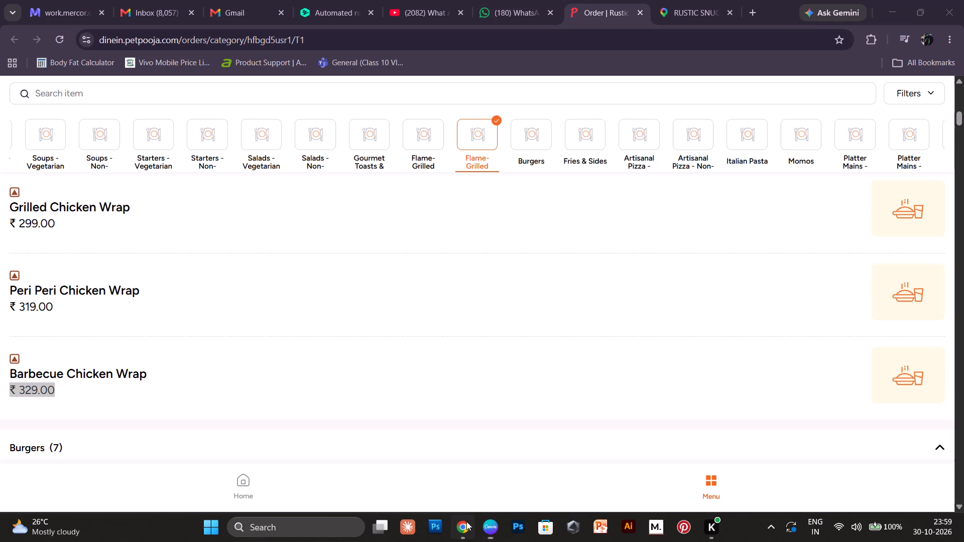
scroll(854, 268, up, 3)
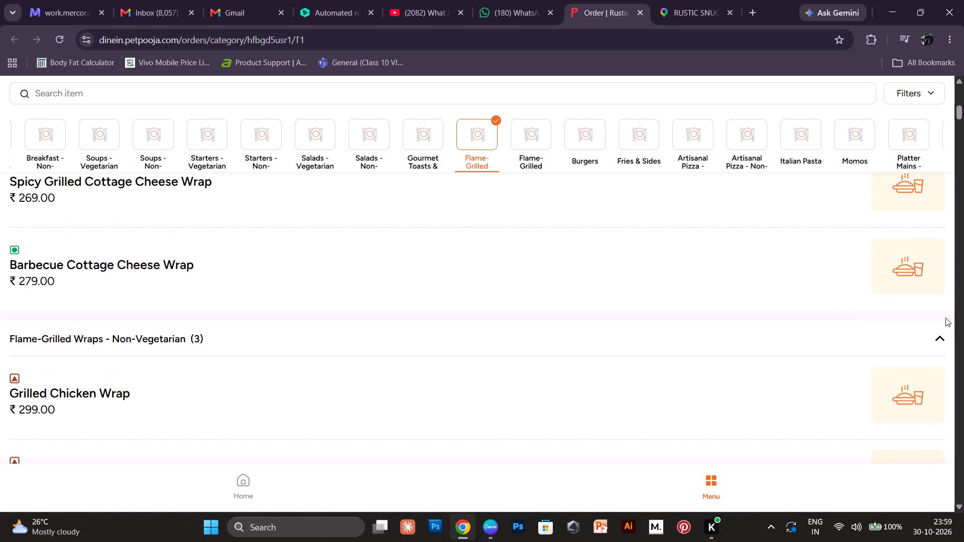
click(932, 340)
scroll(924, 340, up, 5)
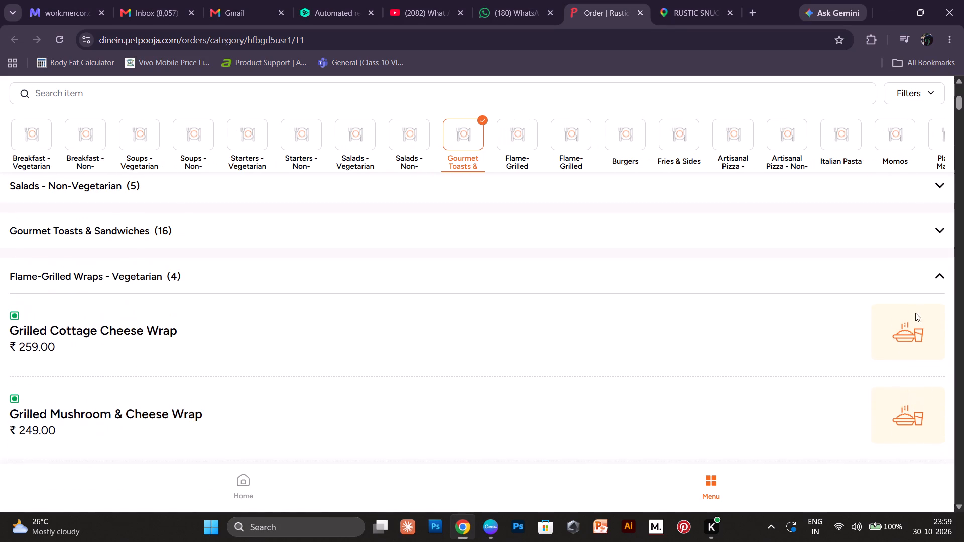
click(929, 285)
scroll(927, 285, down, 3)
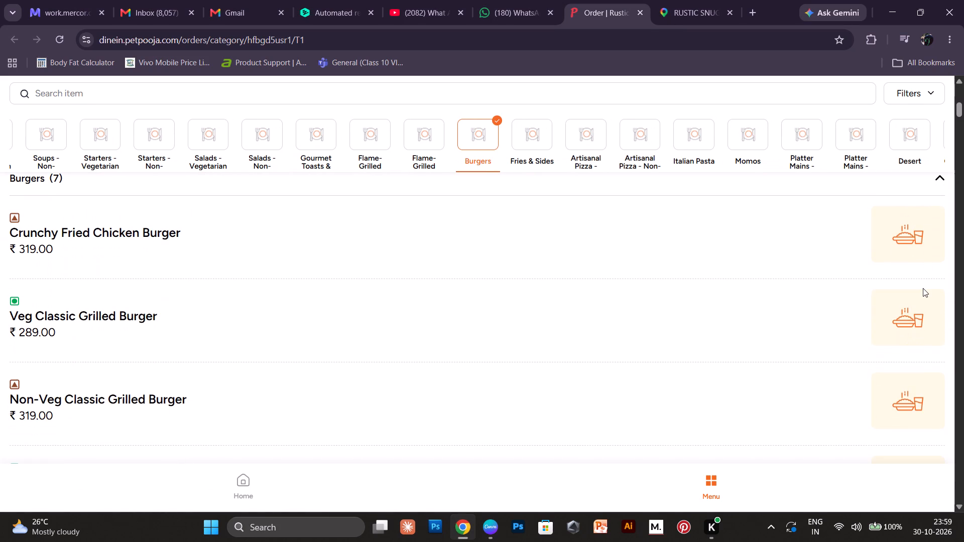
Look through the ordering page's category strip to examine the menu categories before and after Burgers.
scroll(276, 178, right, 4)
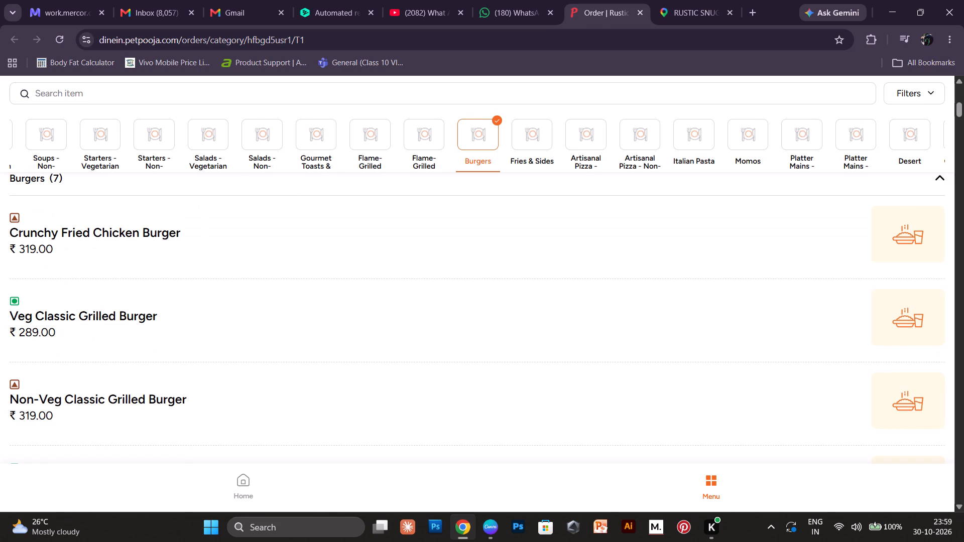
scroll(282, 151, right, 6)
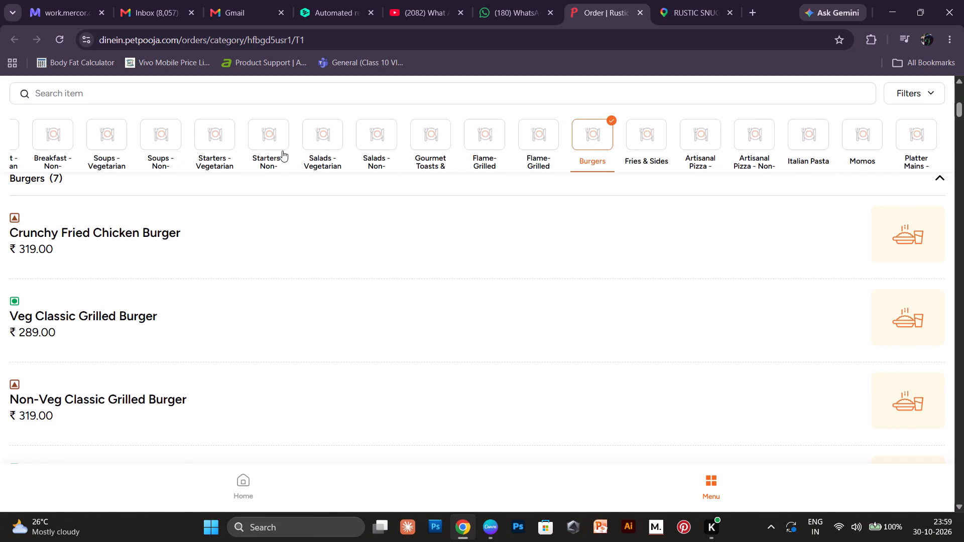
scroll(282, 151, left, 7)
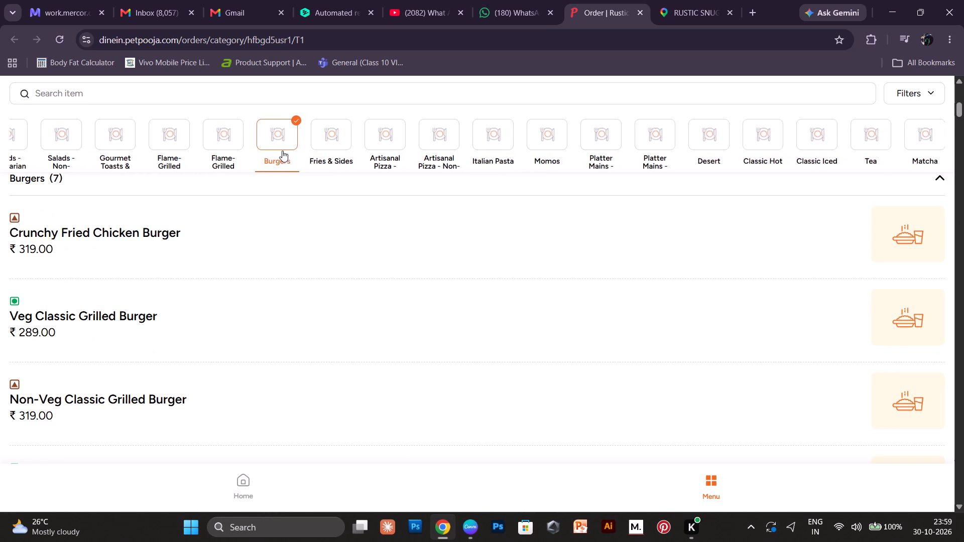
scroll(282, 151, left, 2)
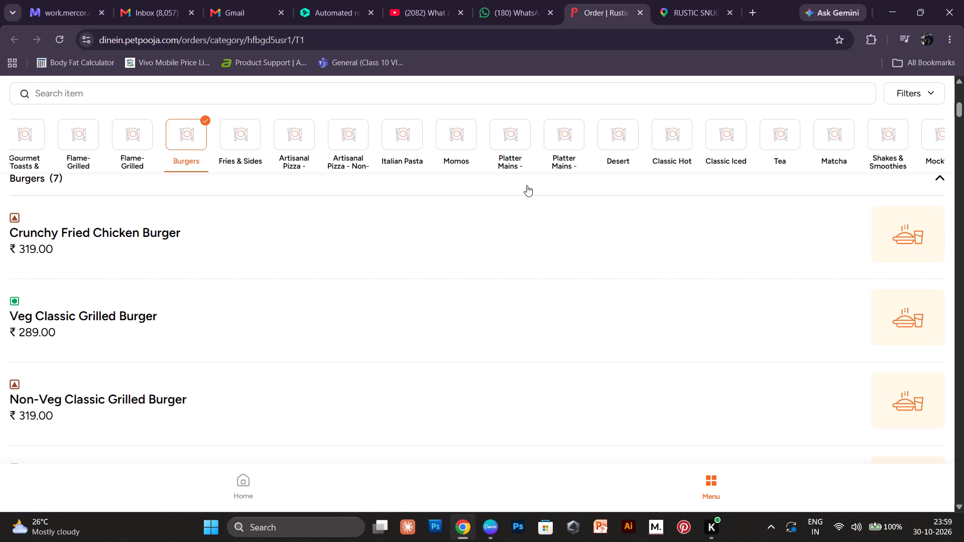
scroll(527, 185, right, 8)
scroll(398, 163, right, 7)
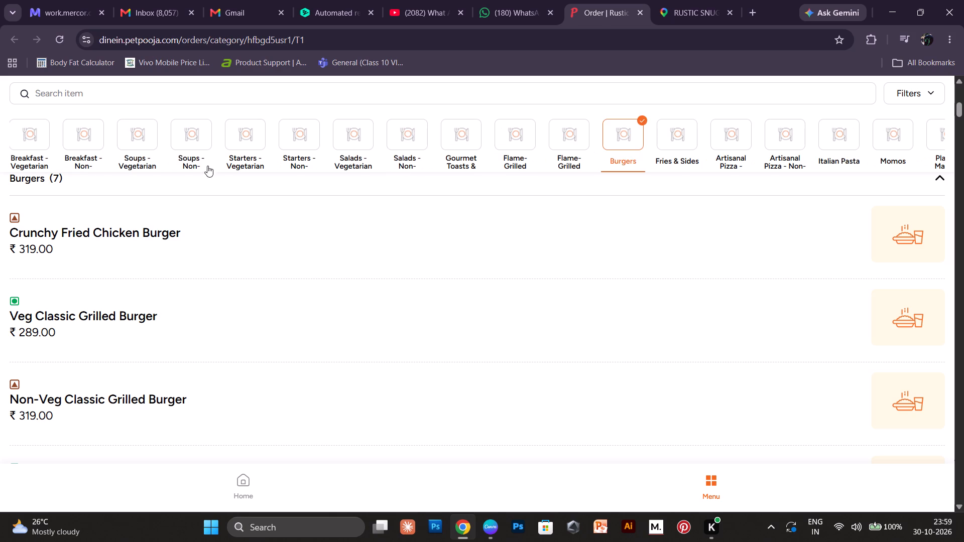